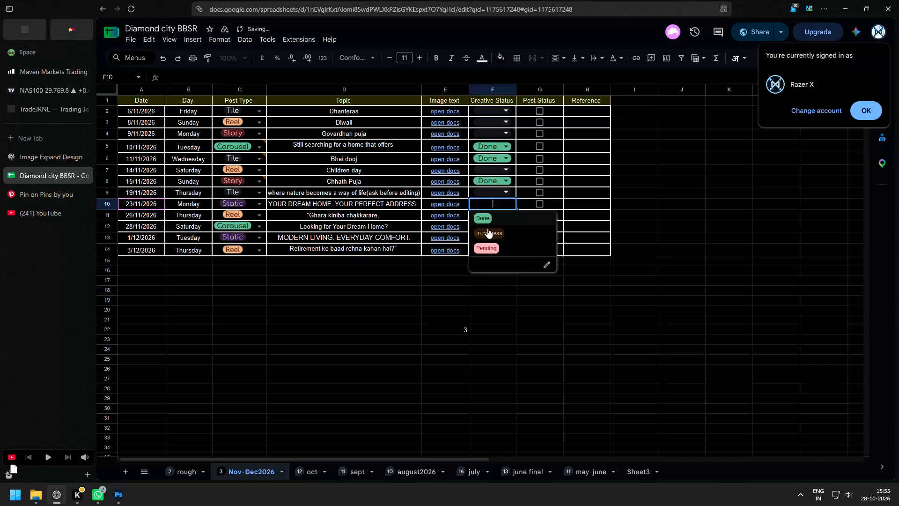
Set the Creative Status of the 23/11/2026 static post and the Govardhan puja story to In process.
left_click(486, 231)
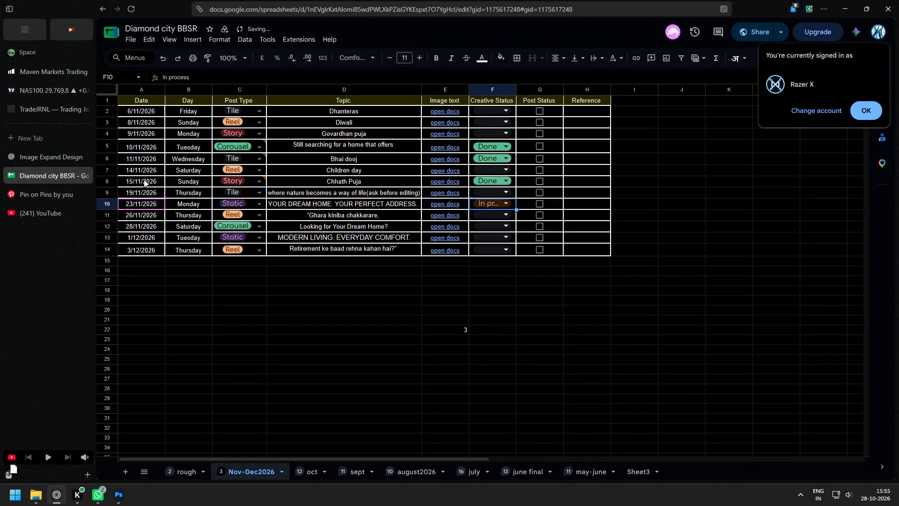
left_click(495, 132)
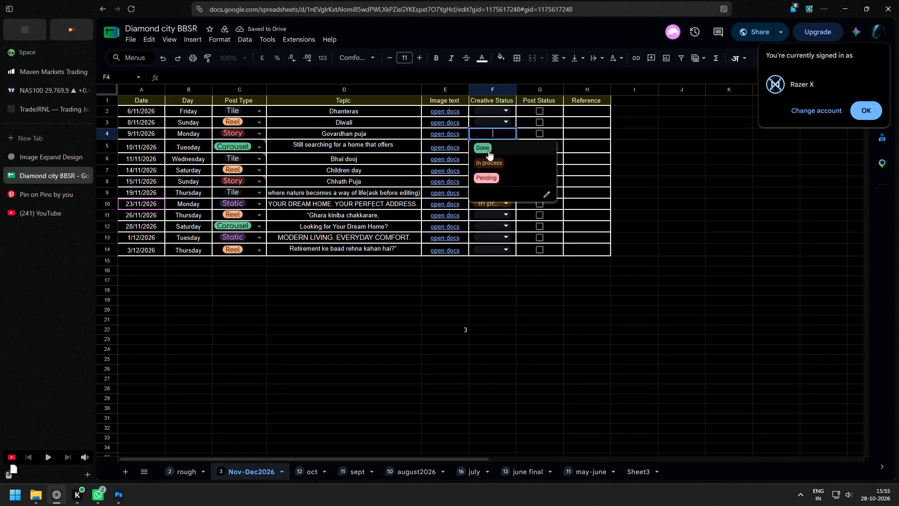
left_click(484, 164)
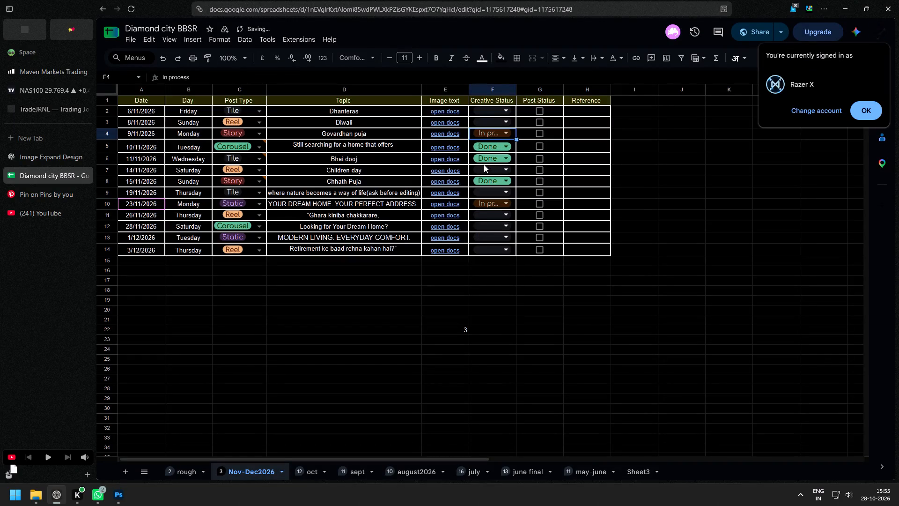
Add the comment "RAHUL" to the Post Type cell of the Govardhan puja row.
right_click(238, 131)
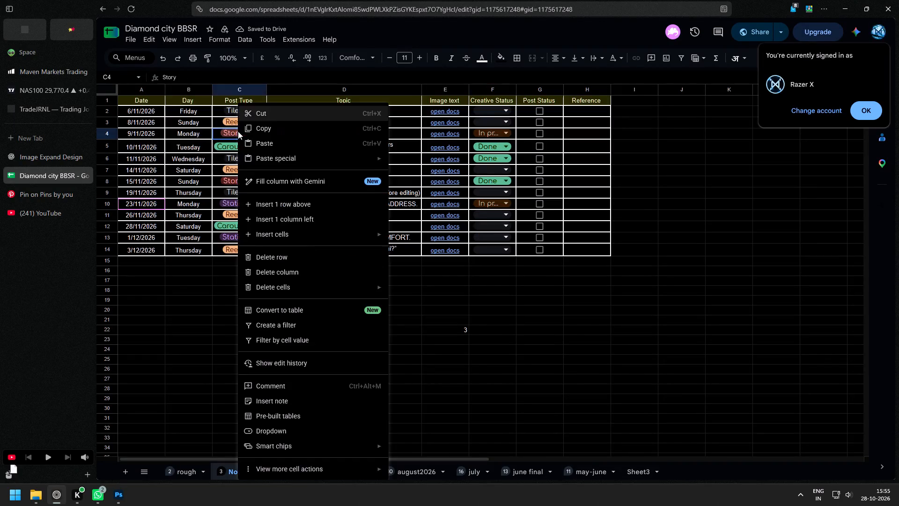
left_click(273, 383)
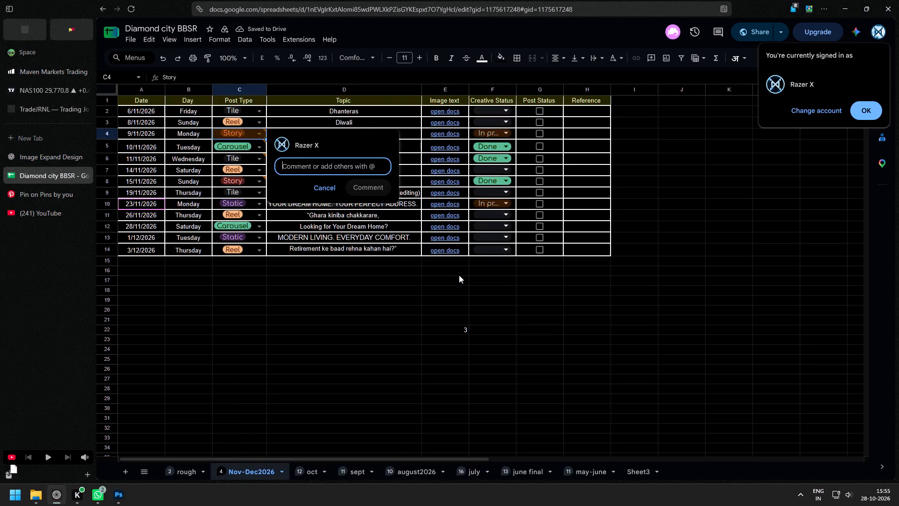
type("RAHUK")
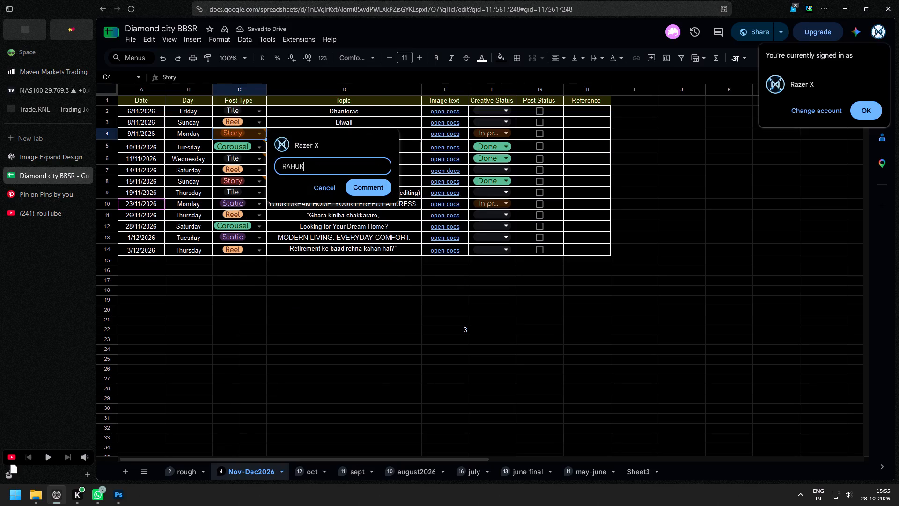
key("shift+BackSpace")
key("shift+l")
key("ctrl+Return")
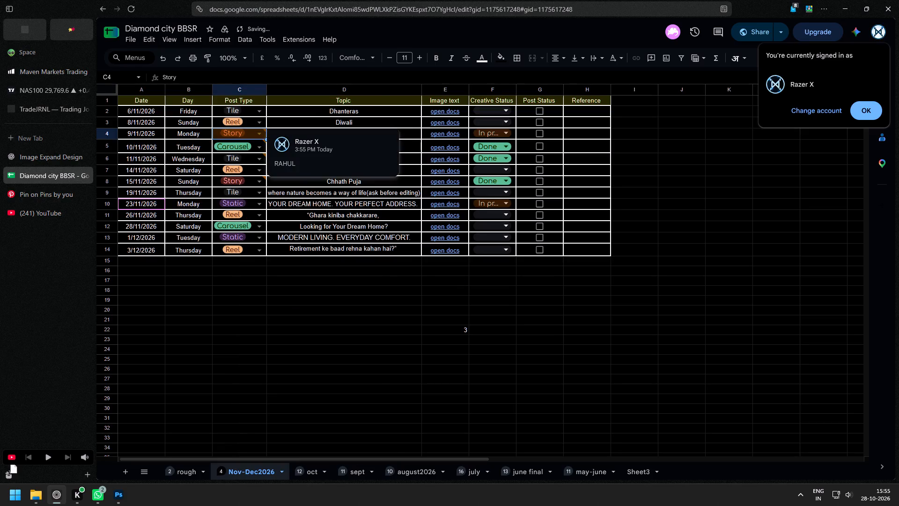
Add the comment "RAHUL" to the Post Type cell of the 23/11/2026 static post.
right_click(227, 204)
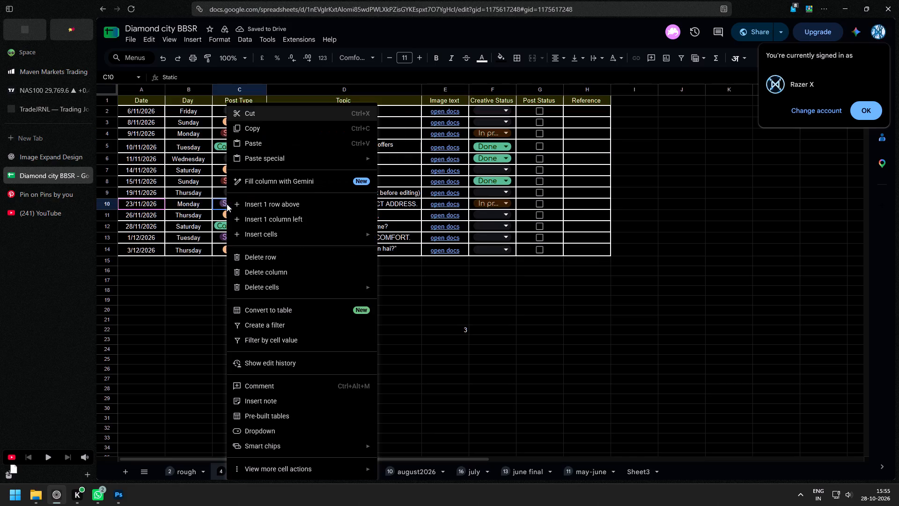
left_click(269, 383)
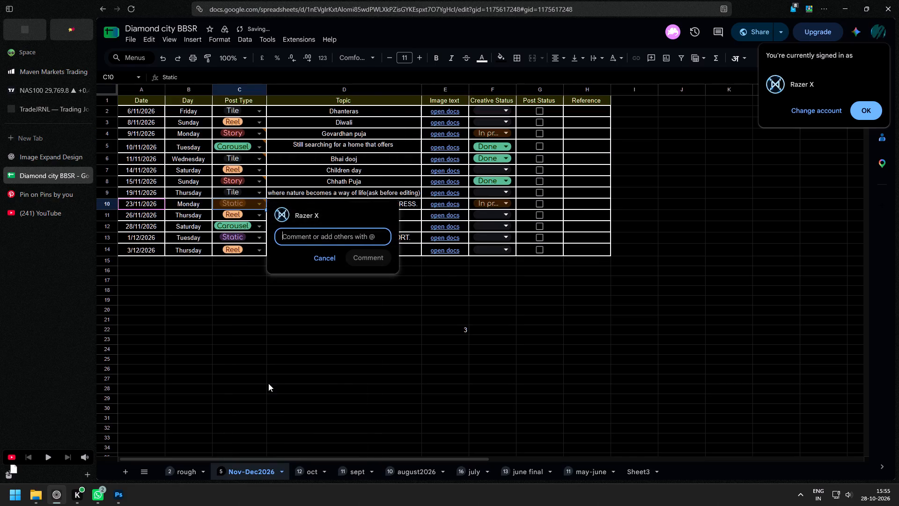
type("RAHU")
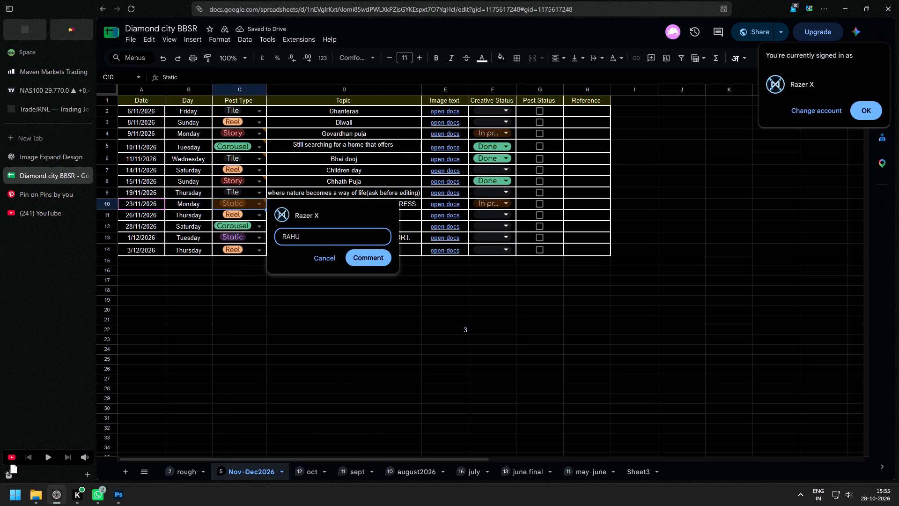
key("shift+l")
key("ctrl+Return")
left_click(268, 383)
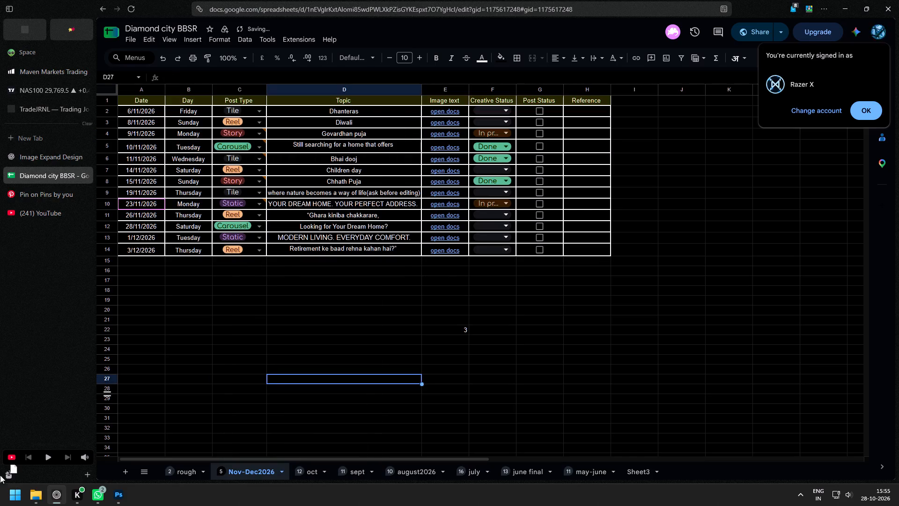
Switch to Photoshop and create a 1080 x 1920 px document based on the saved STATIC preset.
left_click(118, 497)
left_click(29, 63)
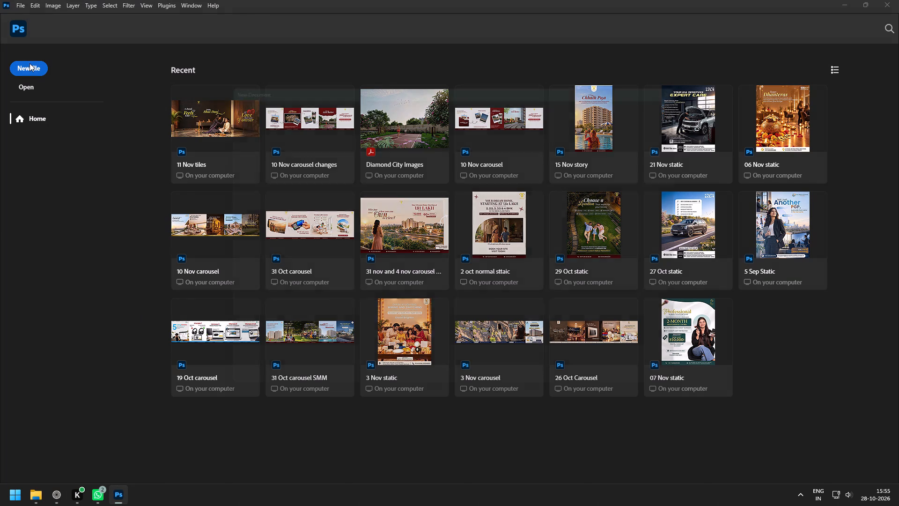
left_click(269, 91)
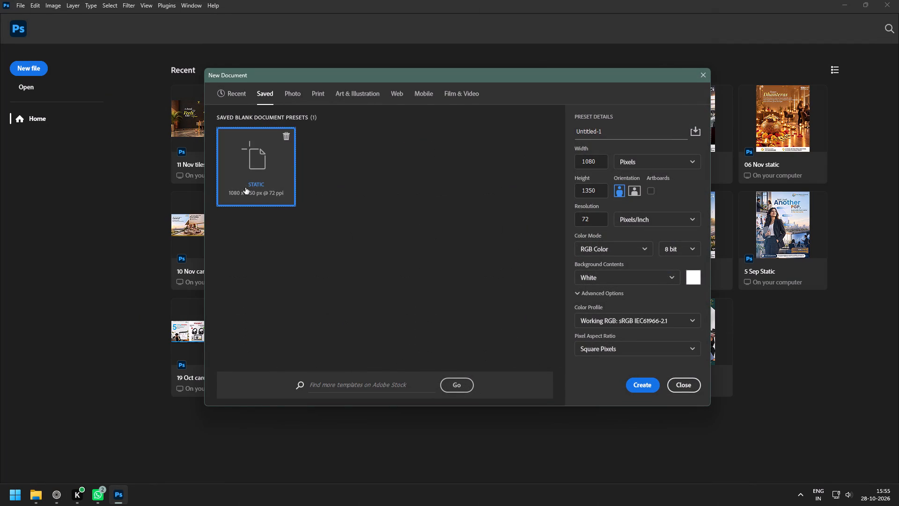
left_click(244, 189)
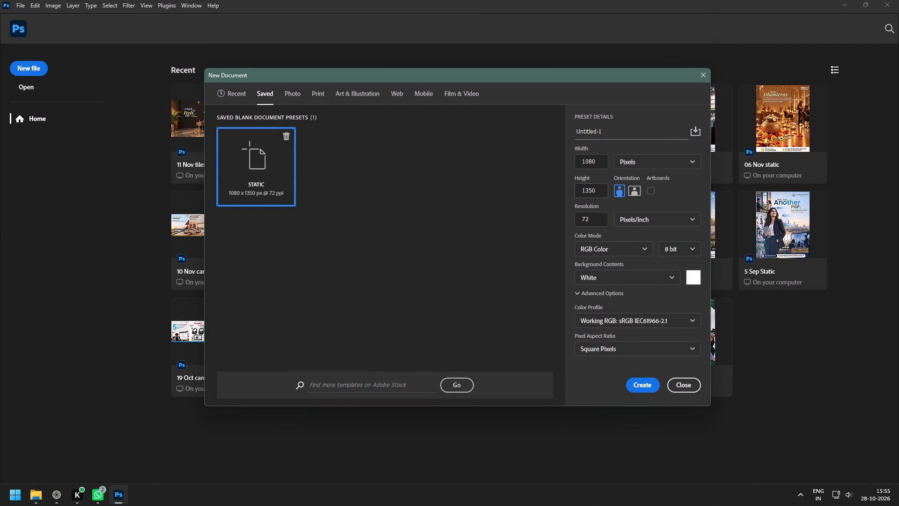
left_click_drag(604, 188, 553, 197)
double_click(586, 192)
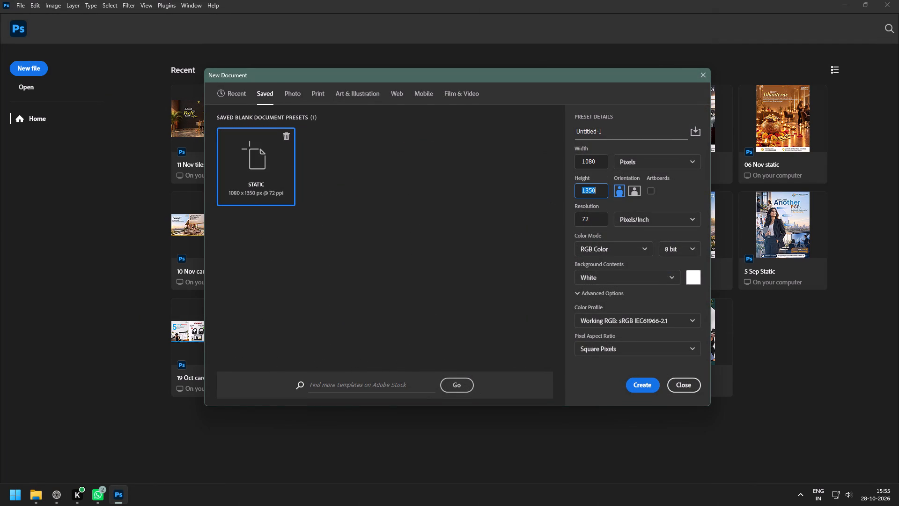
type("1920")
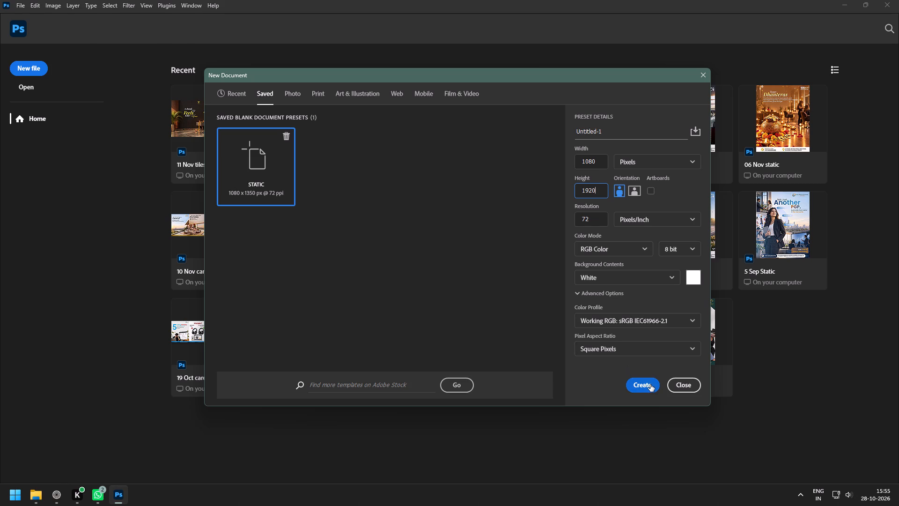
left_click(650, 385)
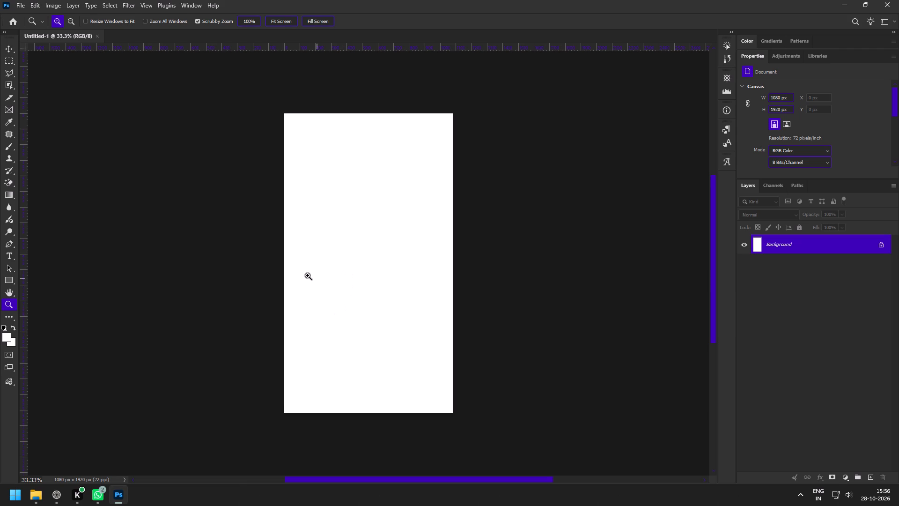
Place the "footer logo DC bhuwesar" and "footer logo DC bhumeswar" images from the Dimond City Ested state folder into the new document.
left_click_drag(301, 273, 312, 284)
key("space")
key("space")
left_click_drag(330, 285, 339, 285)
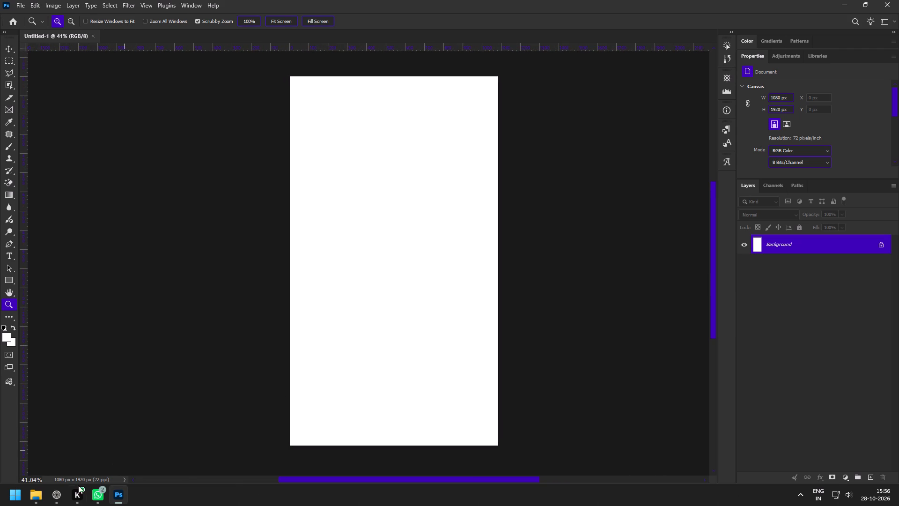
left_click(35, 494)
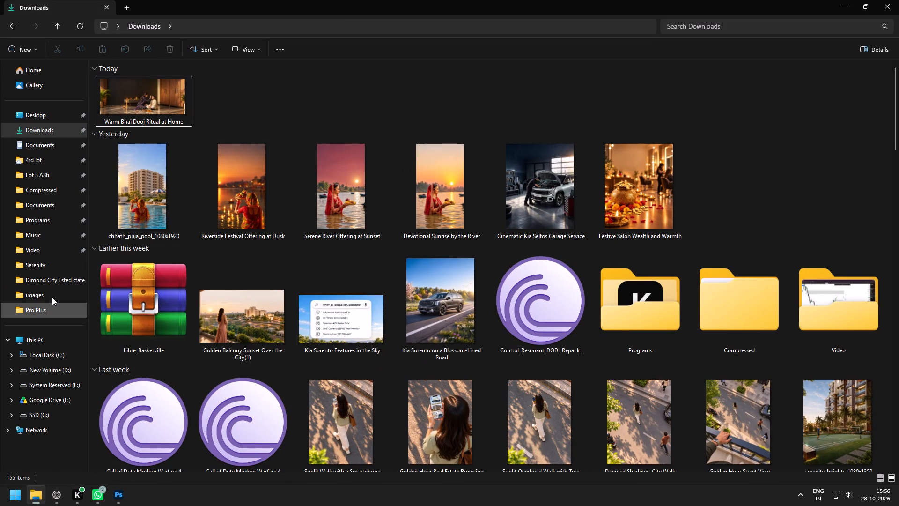
left_click(34, 307)
left_click(43, 279)
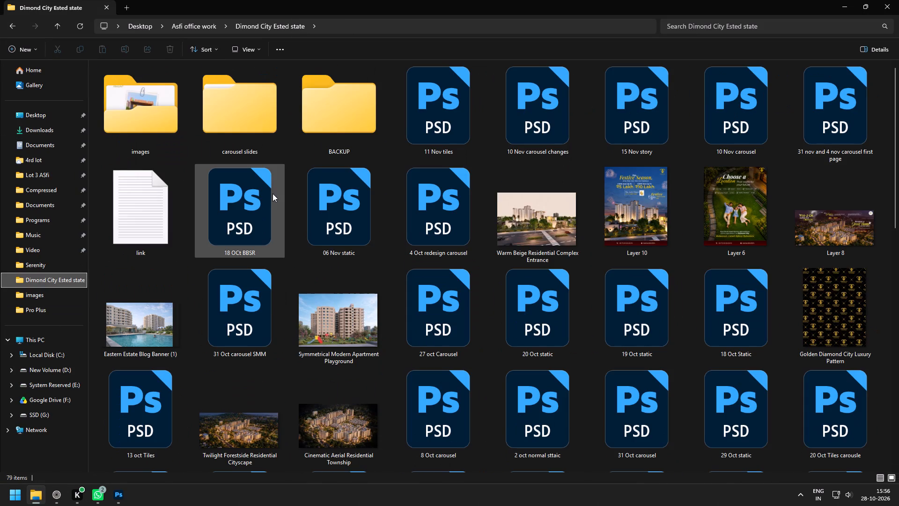
scroll(398, 288, "down", 3)
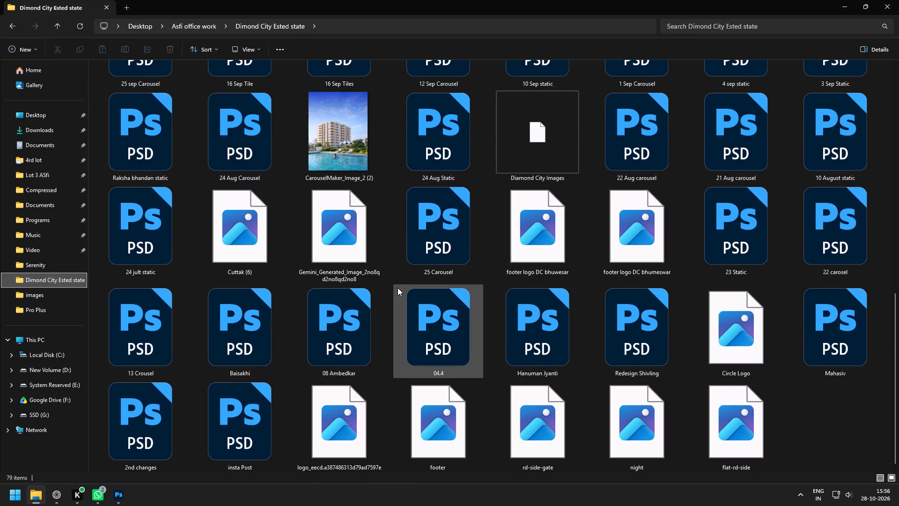
left_click(546, 257)
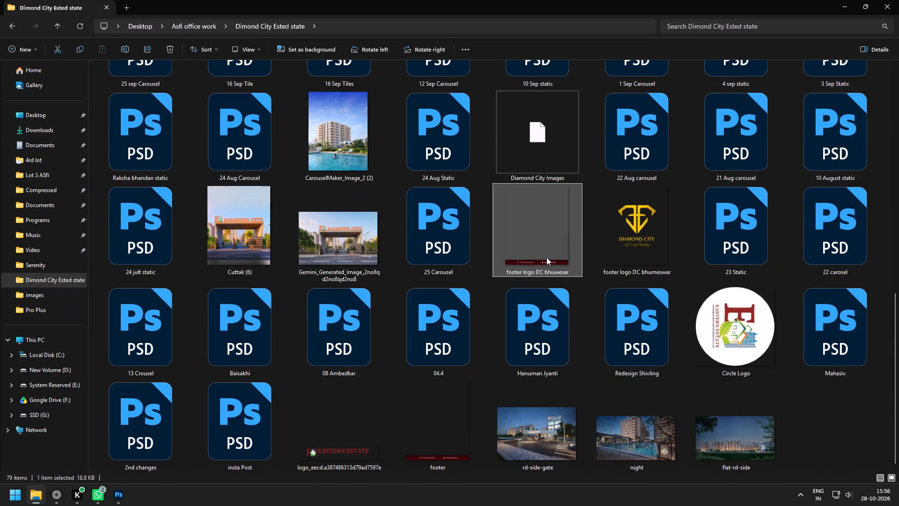
left_click(636, 236, "ctrl")
left_click_drag(523, 231, 114, 502)
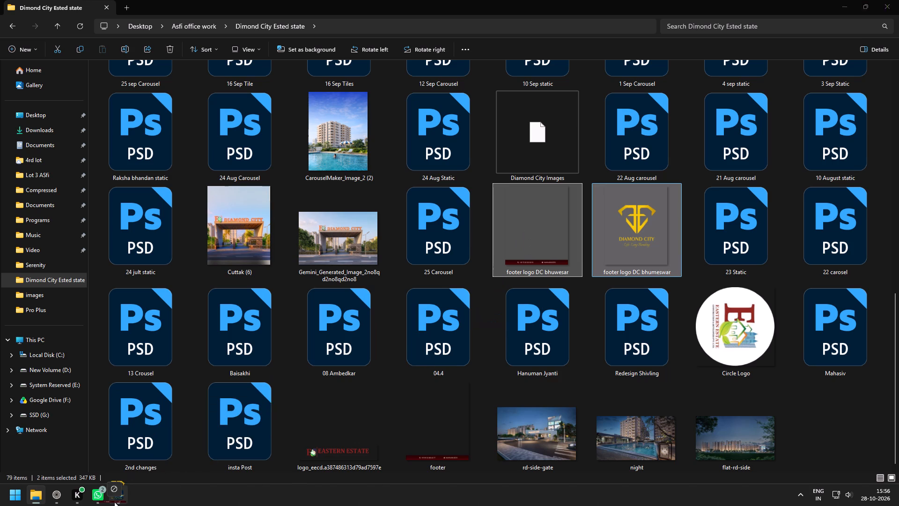
left_click_drag(114, 502, 323, 310)
Scale the placed footer to 133.33% so it spans the canvas width, and align it with the canvas's bottom edge.
left_click_drag(472, 261, 494, 259, "alt")
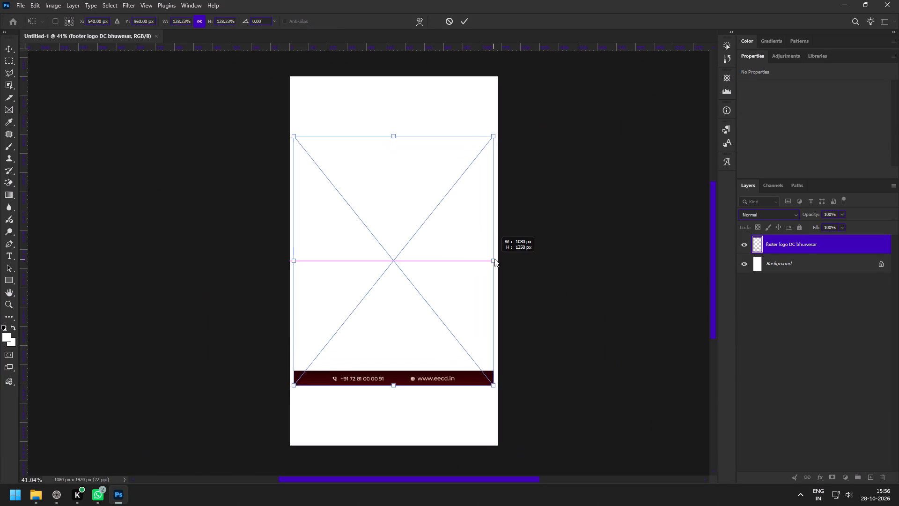
left_click_drag(494, 259, 497, 258, "alt")
left_click_drag(458, 281, 440, 333)
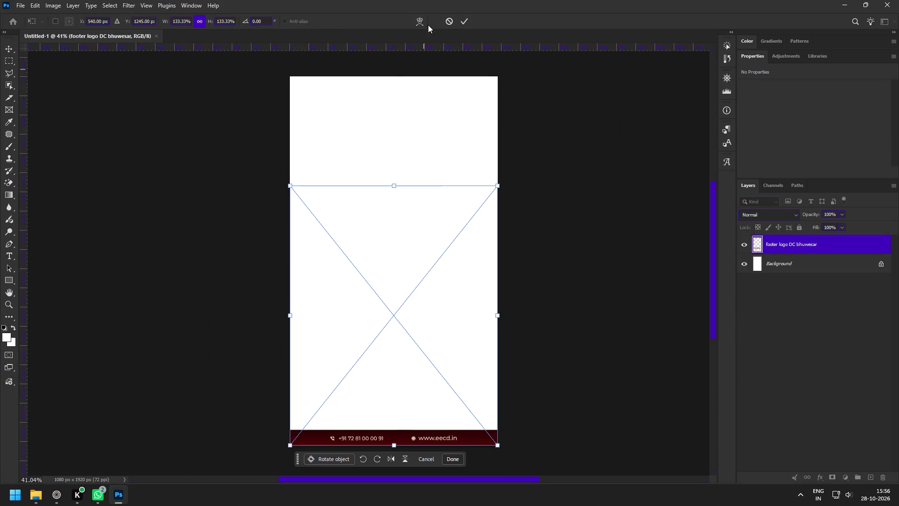
left_click(464, 16)
Scale the Diamond City logo to about 33% and place it centred near the top of the canvas.
left_click_drag(472, 257, 424, 257)
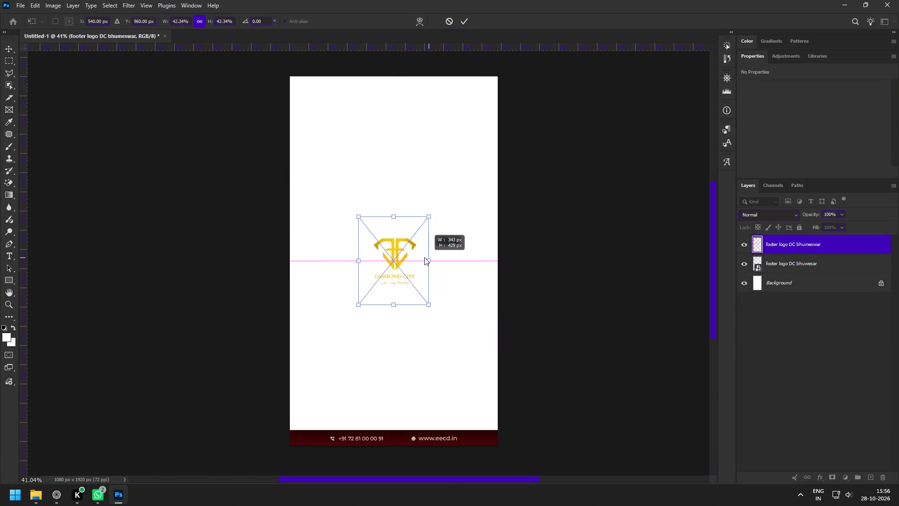
left_click_drag(424, 257, 417, 257)
left_click(416, 259, "alt")
left_click_drag(394, 276, 393, 257, "shift")
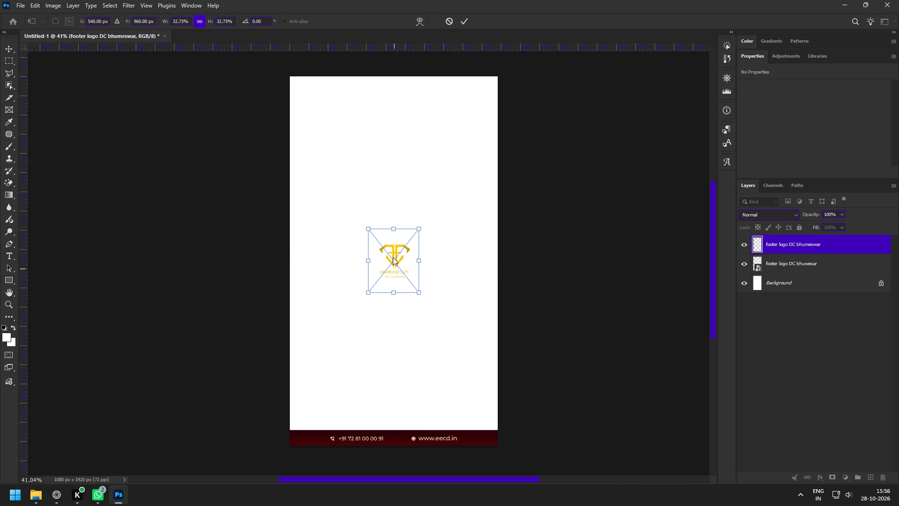
left_click_drag(393, 257, 383, 118, "shift")
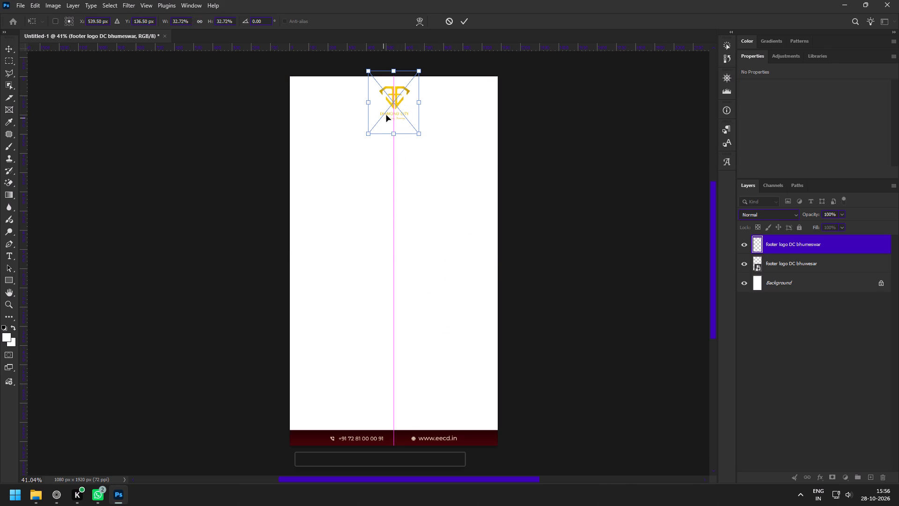
left_click(464, 22)
Shrink the Diamond City logo to about 146 x 161 px and move it slightly up, about 43 px below the canvas top.
key("z")
left_click_drag(390, 67, 427, 143)
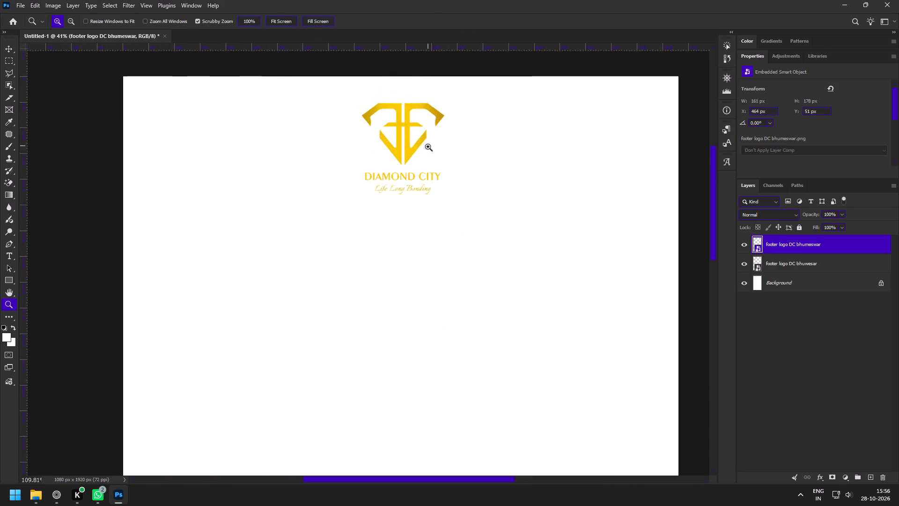
key("v")
left_click(403, 195)
left_click_drag(404, 231, 400, 214)
left_click(461, 22)
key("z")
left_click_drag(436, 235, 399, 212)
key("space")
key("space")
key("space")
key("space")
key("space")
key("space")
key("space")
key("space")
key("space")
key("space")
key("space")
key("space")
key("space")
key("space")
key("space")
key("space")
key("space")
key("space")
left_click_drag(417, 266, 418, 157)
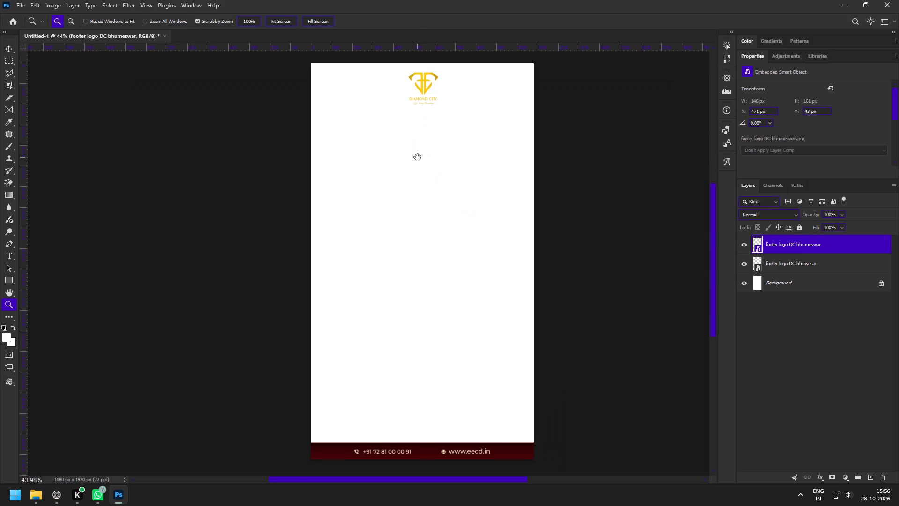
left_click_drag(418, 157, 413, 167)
Switch to the browser, open the Govardhan puja row's linked content document and copy the words "Govardhan Puja" from its headline.
left_click(54, 498)
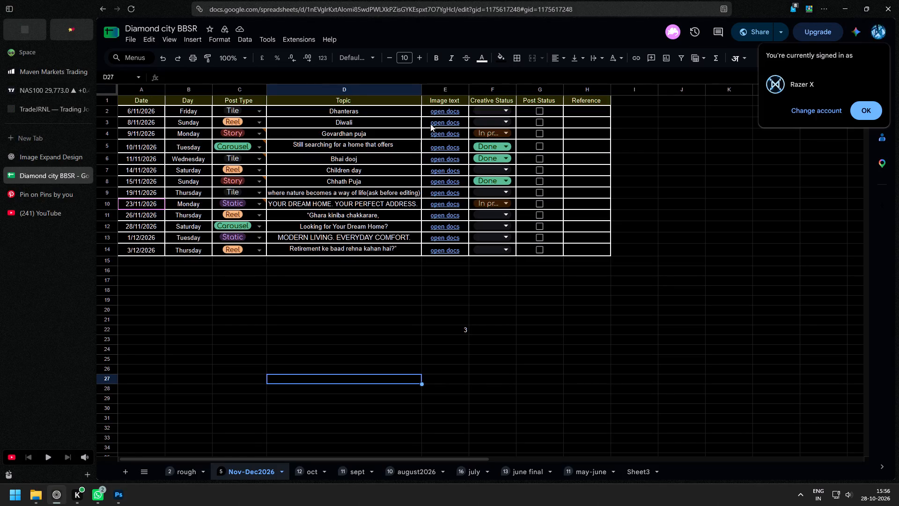
left_click(446, 133)
left_click(466, 150)
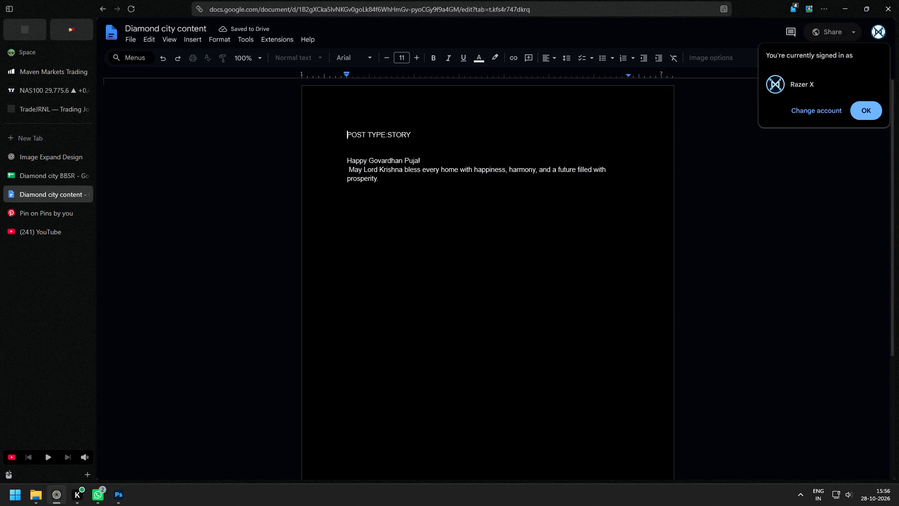
left_click_drag(368, 161, 412, 158)
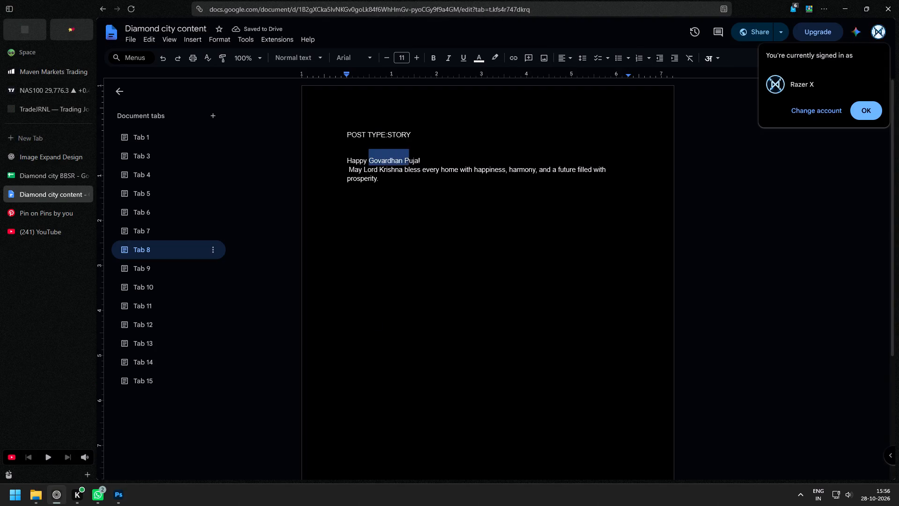
left_click_drag(412, 158, 417, 158)
key("ctrl+c")
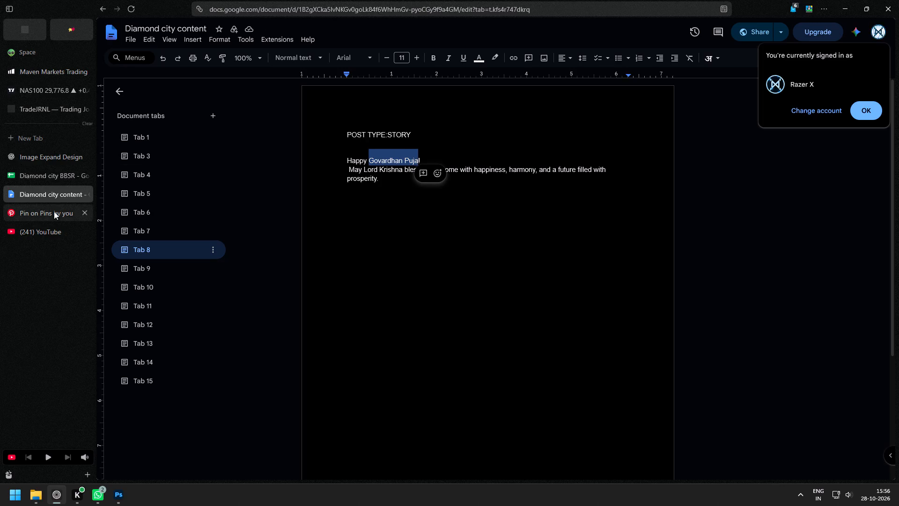
Search Pinterest for "Govardhan Puja" using the copied text.
left_click(54, 211)
left_click(328, 37)
key("ctrl+v")
key("Return")
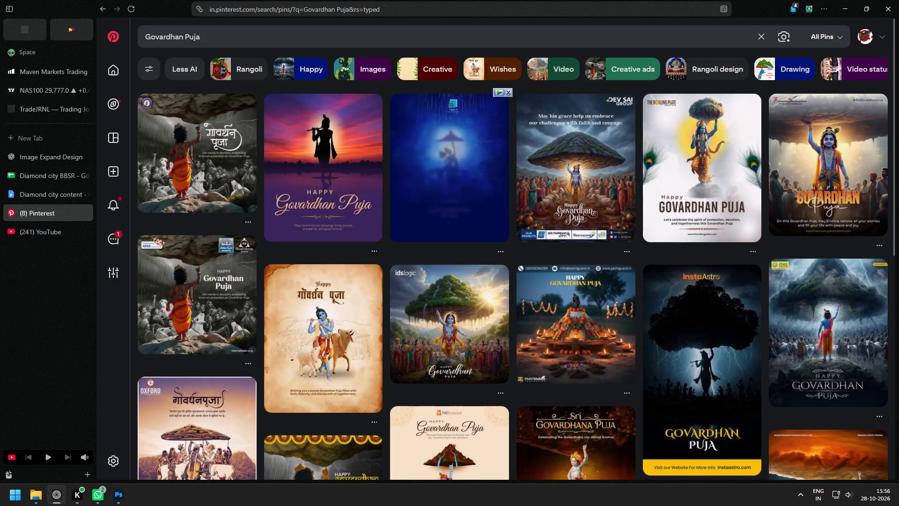
left_click(208, 160)
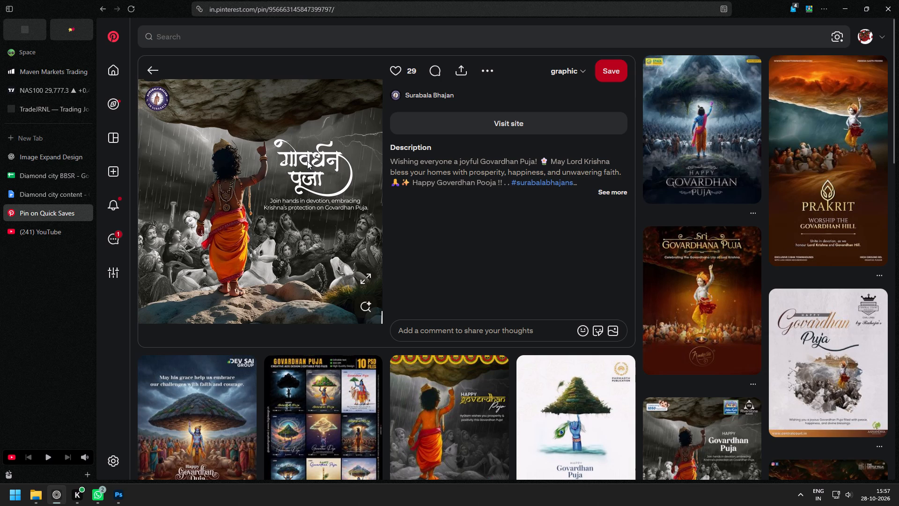
scroll(307, 161, "down", 2)
scroll(351, 270, "down", 2)
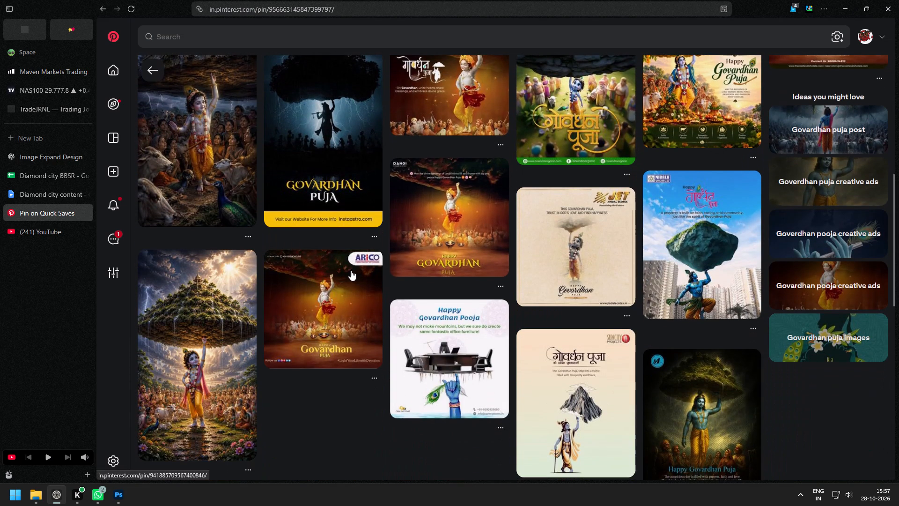
scroll(351, 270, "down", 1)
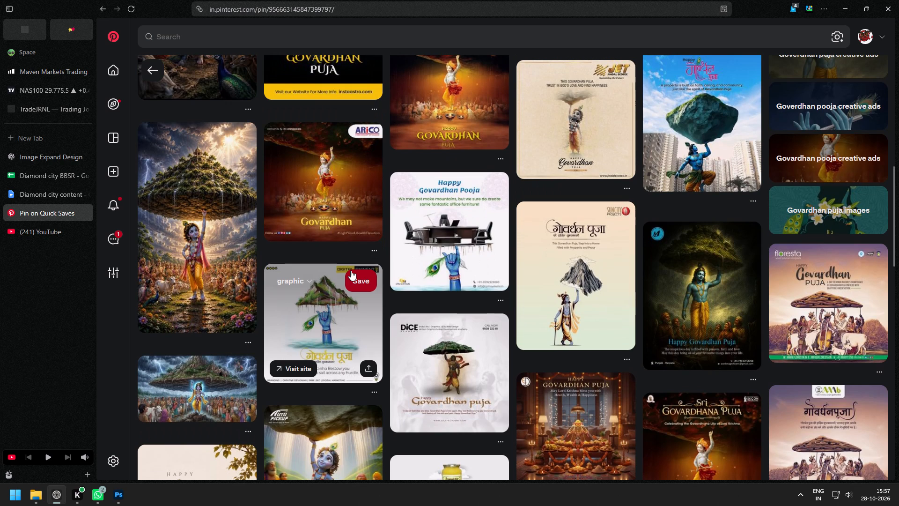
scroll(351, 270, "down", 1)
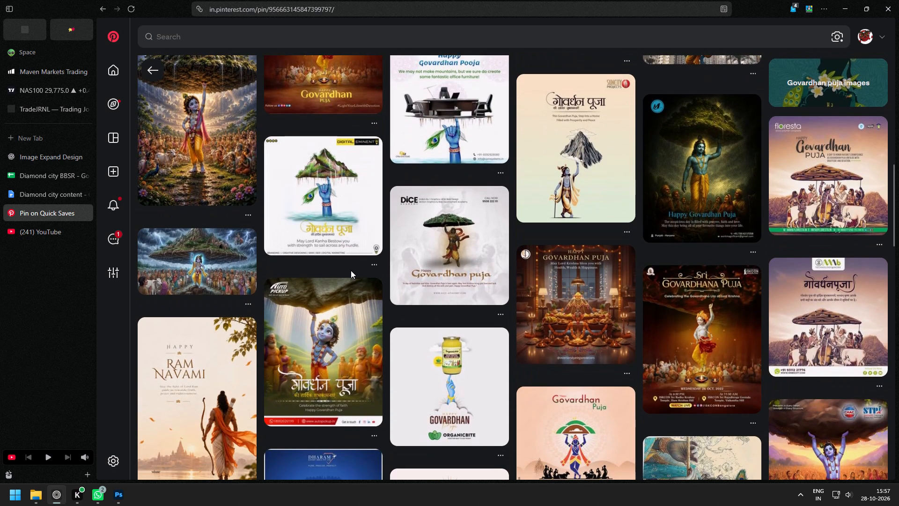
scroll(351, 270, "up", 10)
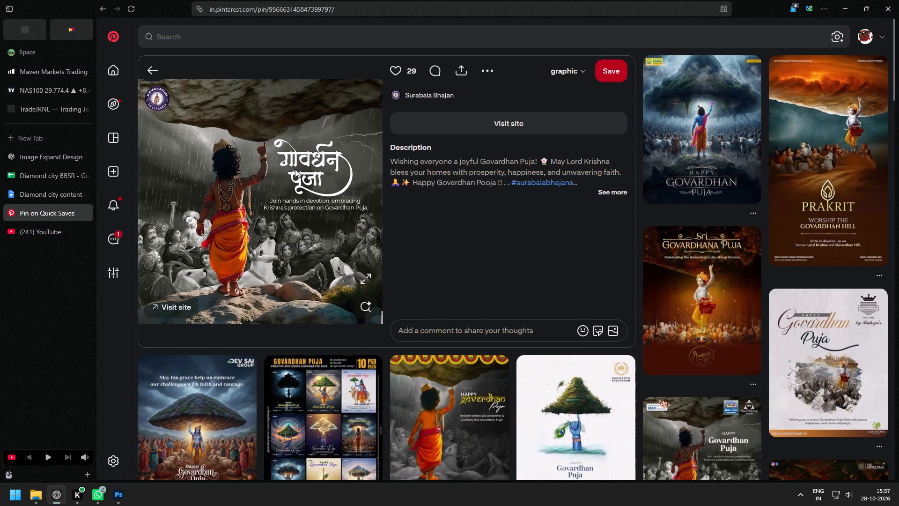
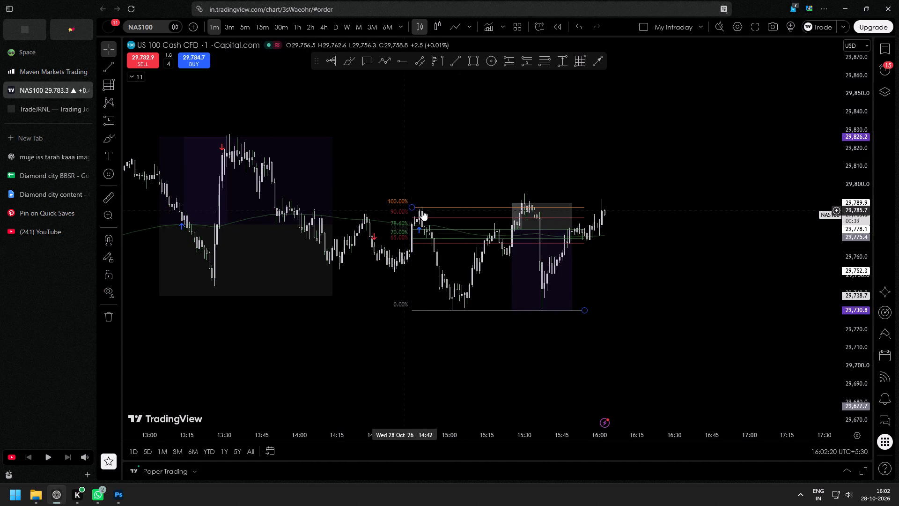
left_click(438, 208)
key("Delete")
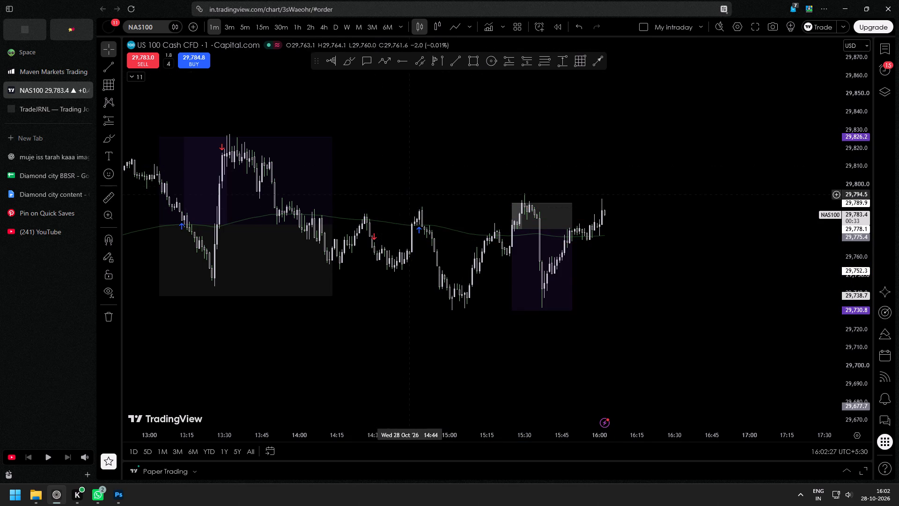
Draw a nearly horizontal dashed trend line at about 29,784, starting at 14:23 and ending just before 15:00.
left_click(456, 57)
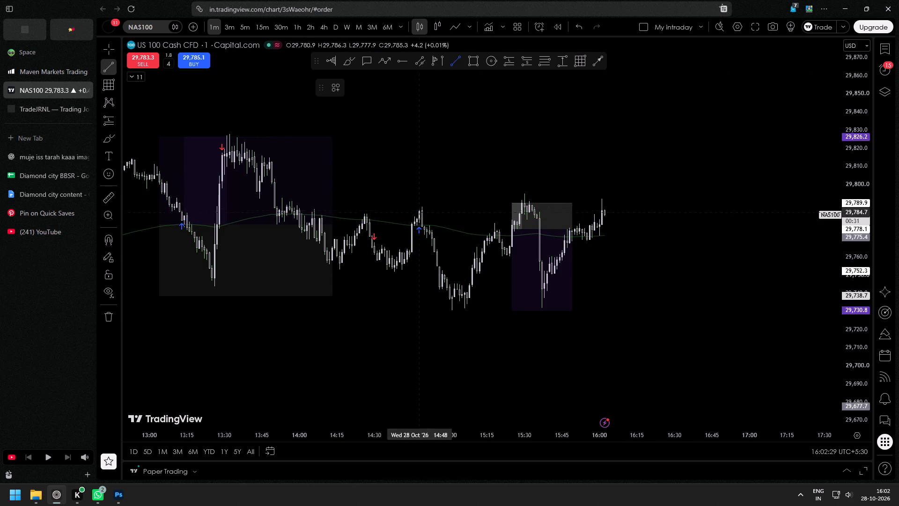
left_click(358, 214)
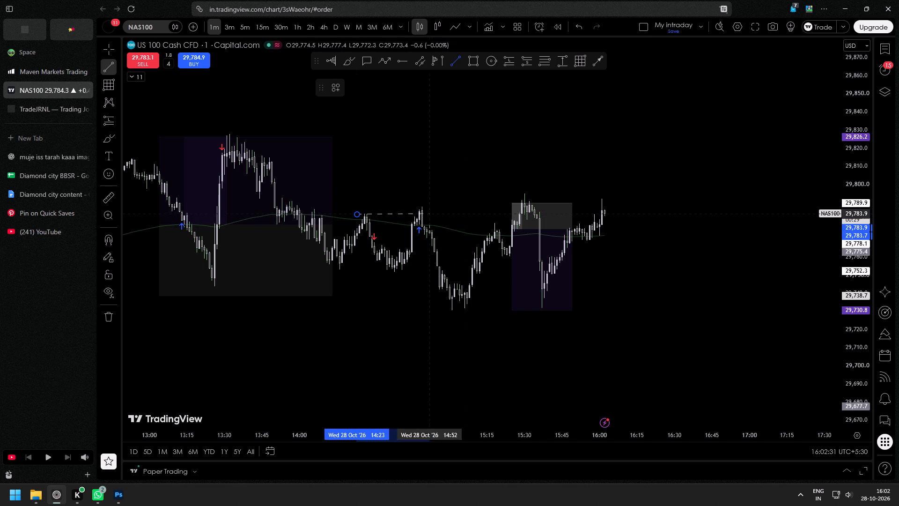
left_click(440, 214)
left_click(407, 298)
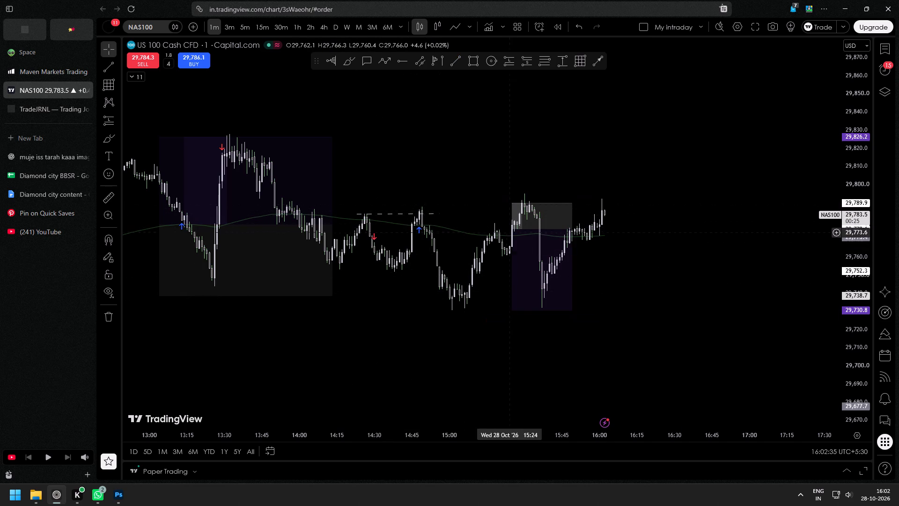
Move the dashed line up to about 29,788, starting at 14:45, and extend its end to about 15:47.
left_click_drag(387, 214, 388, 214)
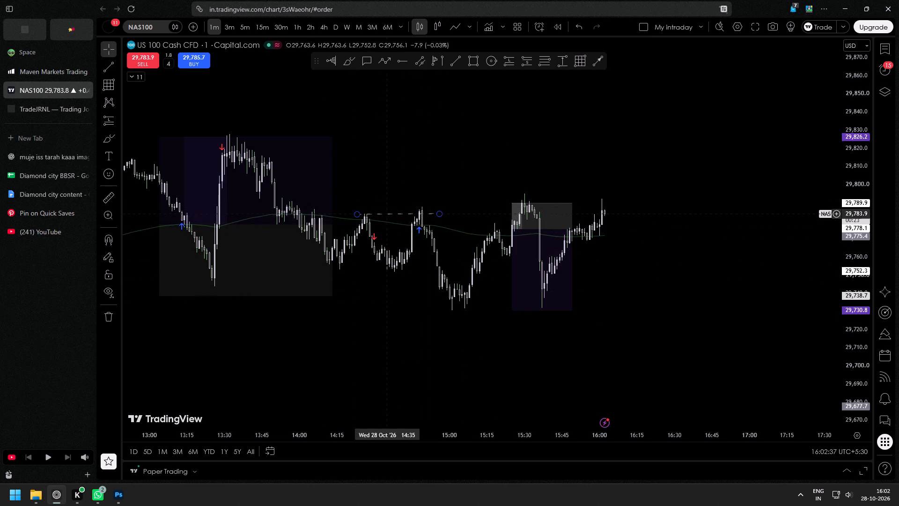
left_click_drag(388, 214, 441, 206)
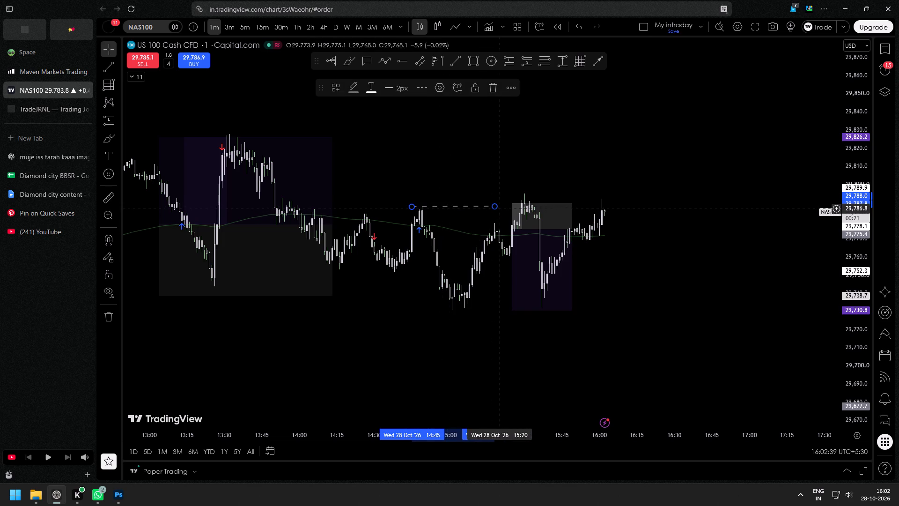
left_click_drag(496, 208, 567, 206)
Move the short position up so its entry sits on the dashed line at about 29,787.5.
left_click_drag(533, 291, 532, 265)
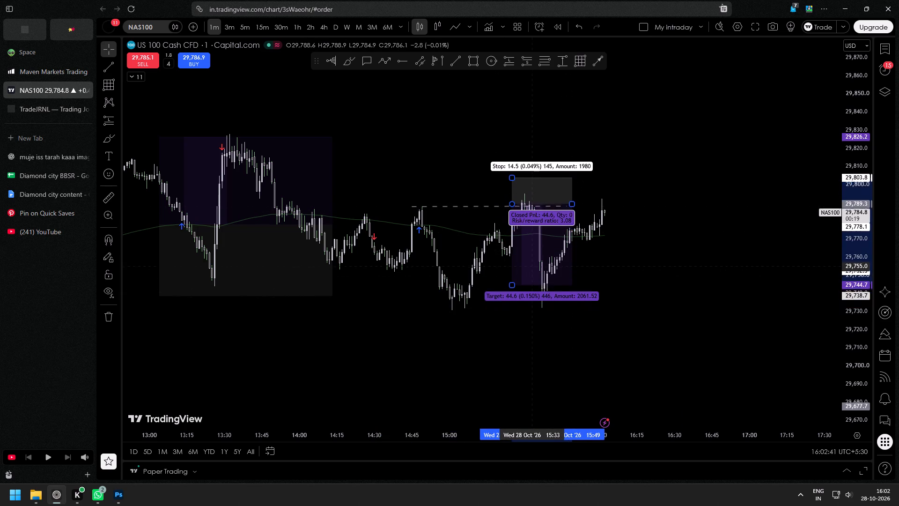
left_click_drag(532, 265, 532, 269)
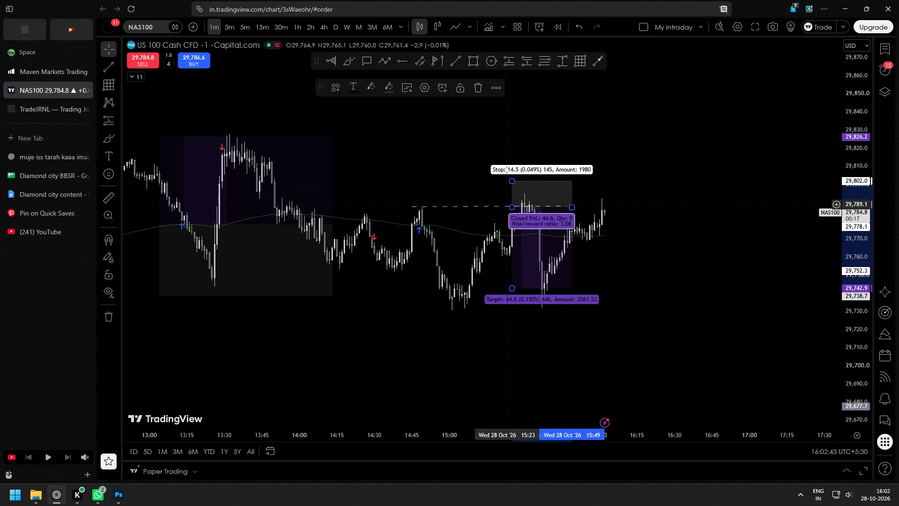
left_click(688, 308)
Move the dashed line to the 15:30 high at about 29,795, spanning 15:24 to 16:26.
left_click_drag(682, 303, 591, 316)
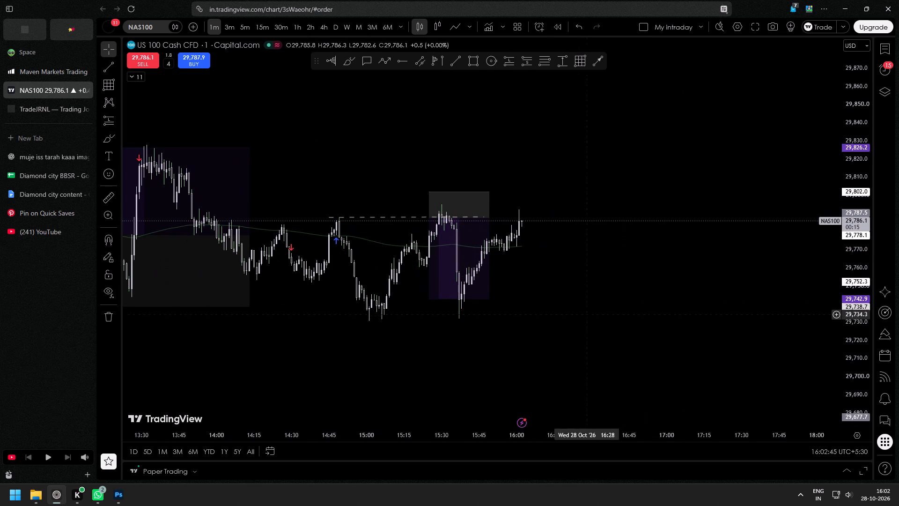
left_click_drag(400, 216, 459, 216)
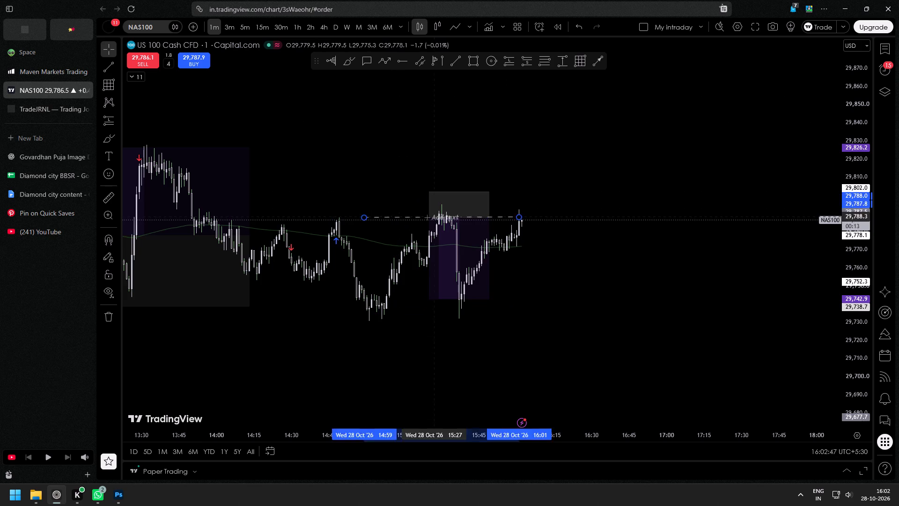
left_click_drag(459, 216, 497, 203)
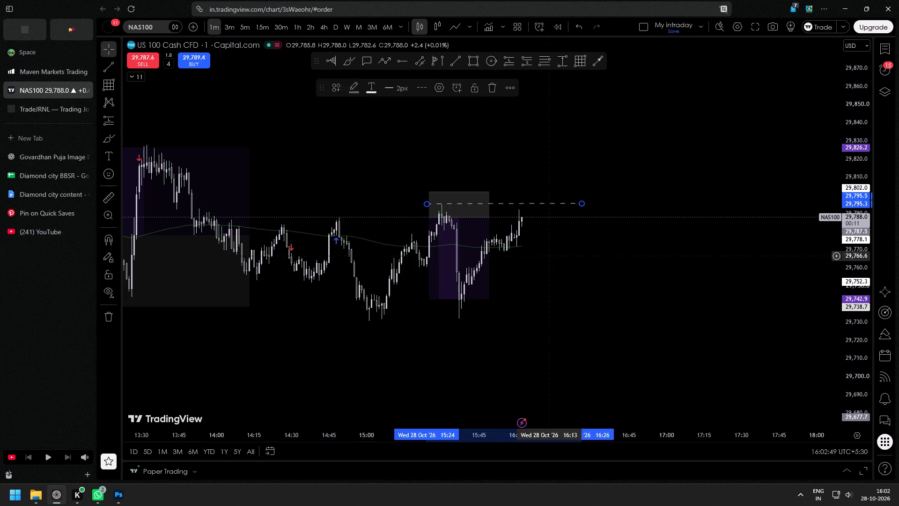
left_click(554, 261)
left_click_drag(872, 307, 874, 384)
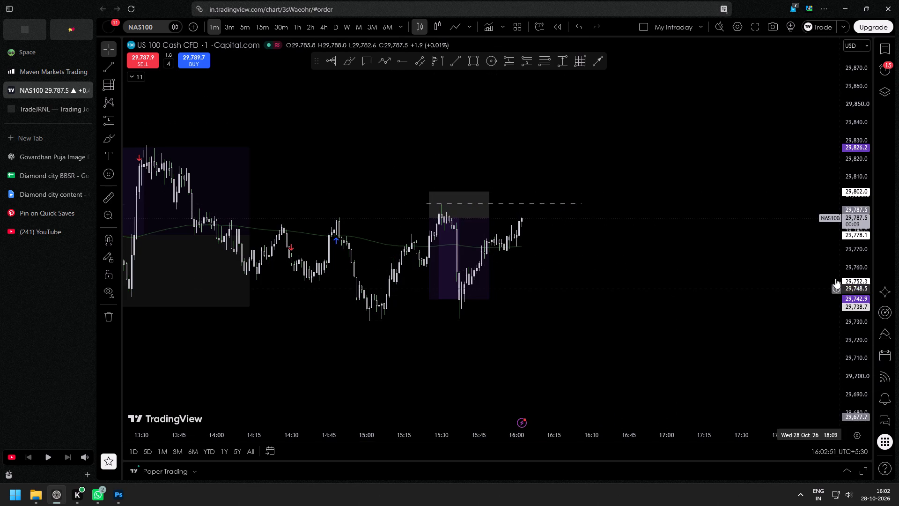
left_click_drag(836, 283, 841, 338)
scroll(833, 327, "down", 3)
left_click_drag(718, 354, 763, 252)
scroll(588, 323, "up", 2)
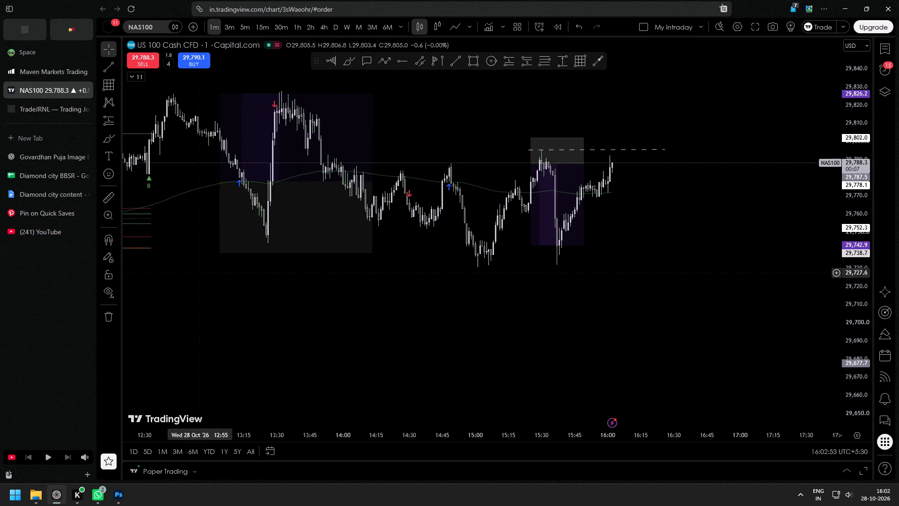
Return to the ChatGPT conversation, open the generated Krishna artwork and download it.
left_click(44, 150)
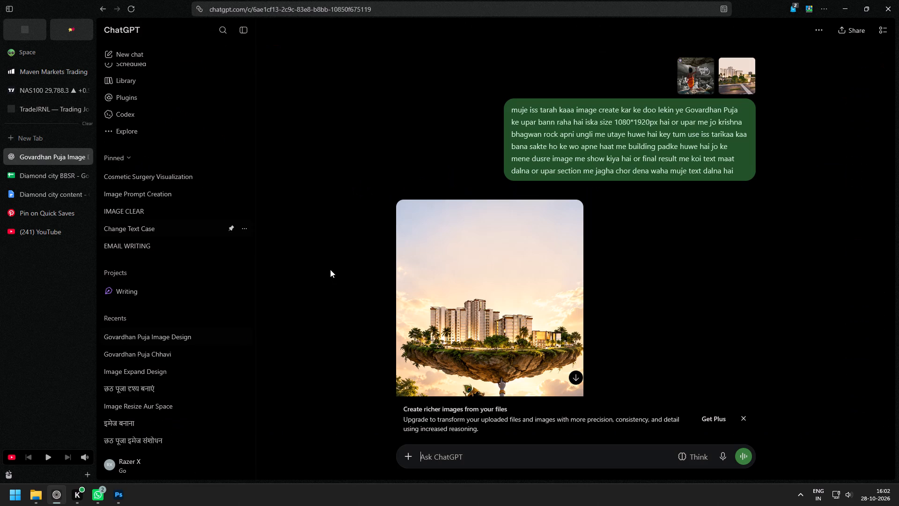
scroll(445, 257, "down", 2)
left_click(523, 229)
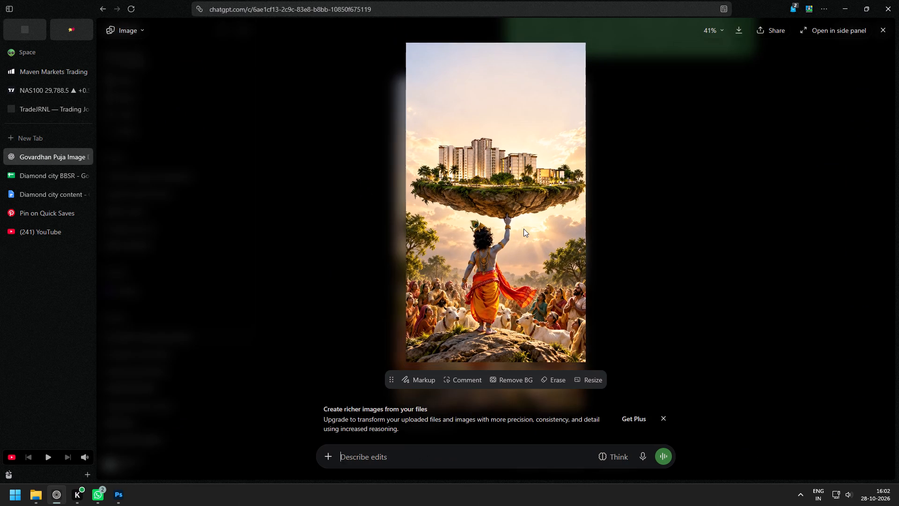
left_click(738, 30)
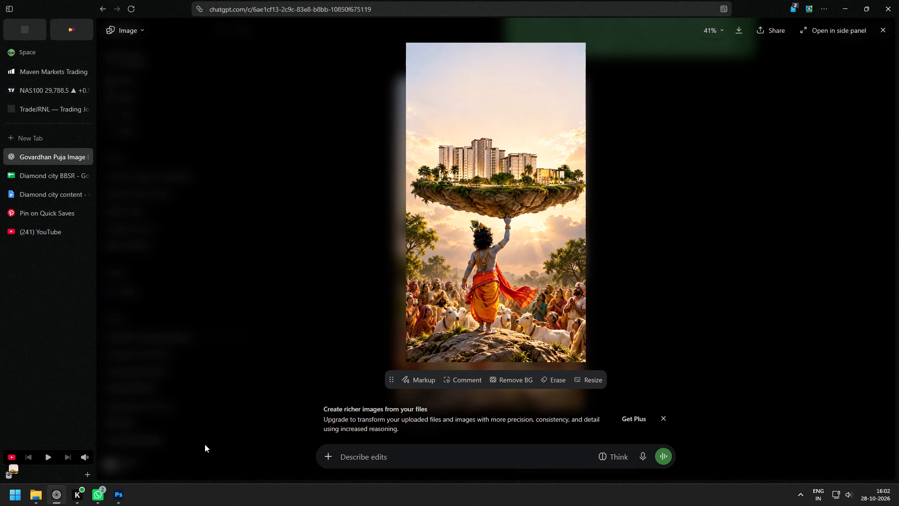
Place "Krishna Lifts a Modern City" from Downloads into the Photoshop story and scale it to about 115% to fill the canvas width.
left_click(122, 497)
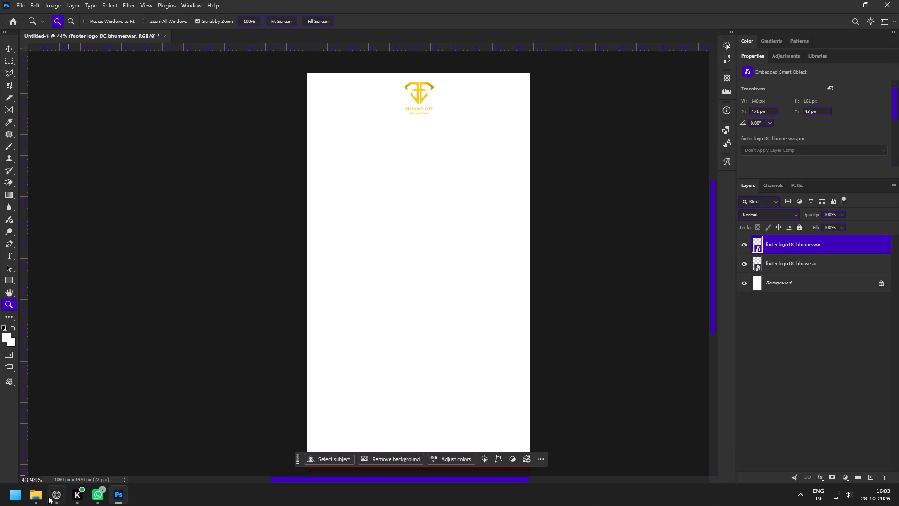
left_click(39, 504)
left_click(36, 126)
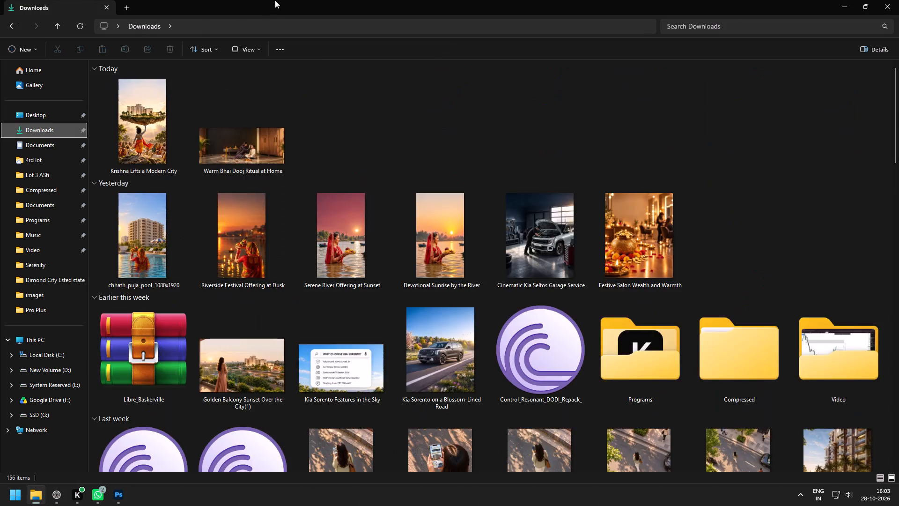
left_click_drag(295, 5, 662, 81)
left_click_drag(626, 211, 384, 253)
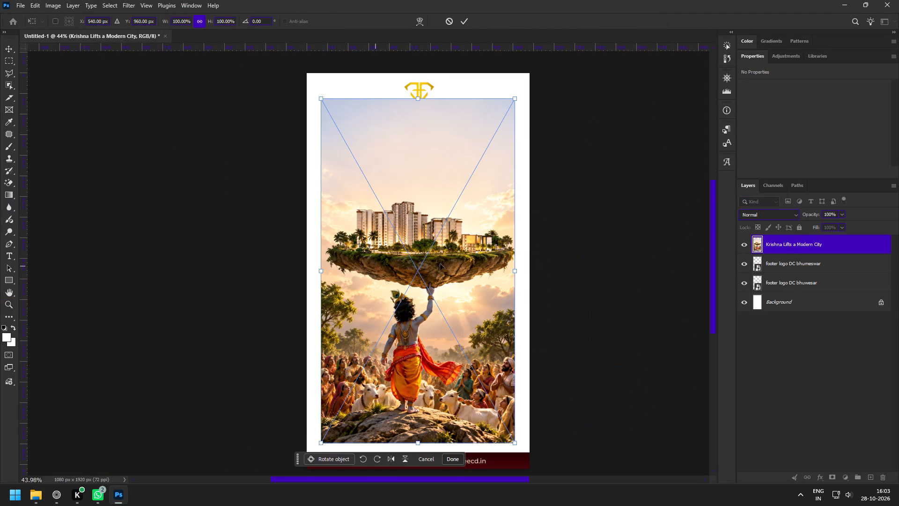
left_click_drag(514, 271, 526, 274)
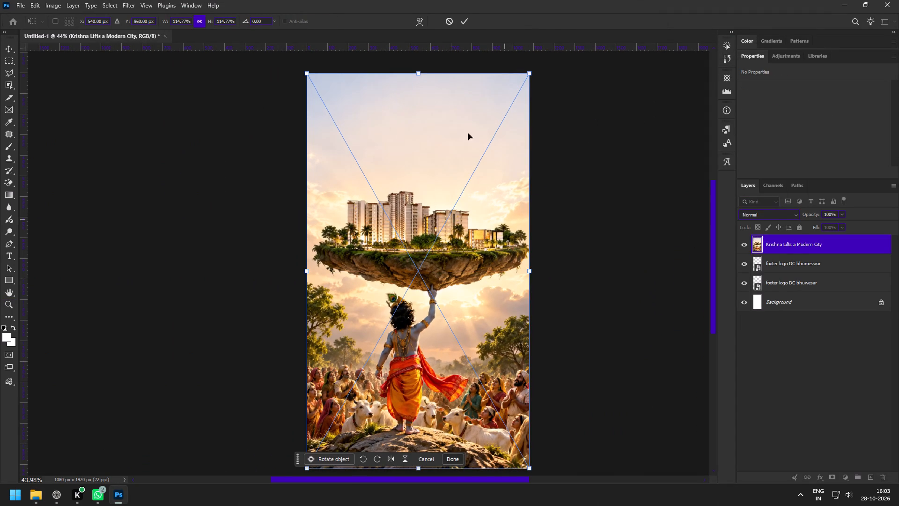
left_click(461, 23)
Move the "Krishna Lifts a Modern City" layer below both footer logo layers.
left_click_drag(796, 249, 793, 292)
Add a placeholder text layer in 60 pt Playfair Display Bold Italic in the empty sky below the Diamond City logo.
key("z")
key("space")
key("space")
key("space")
key("space")
key("space")
left_click_drag(444, 366, 447, 321)
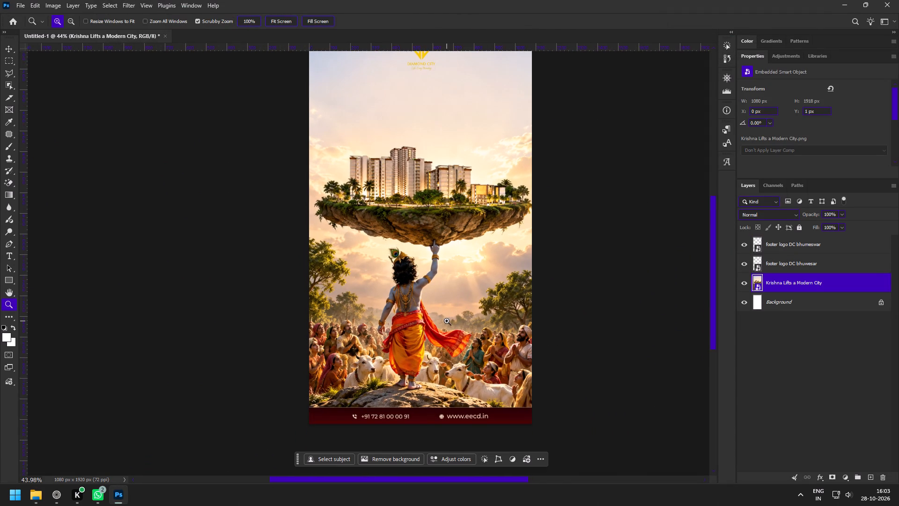
left_click_drag(396, 135, 404, 143)
left_click_drag(409, 130, 414, 141)
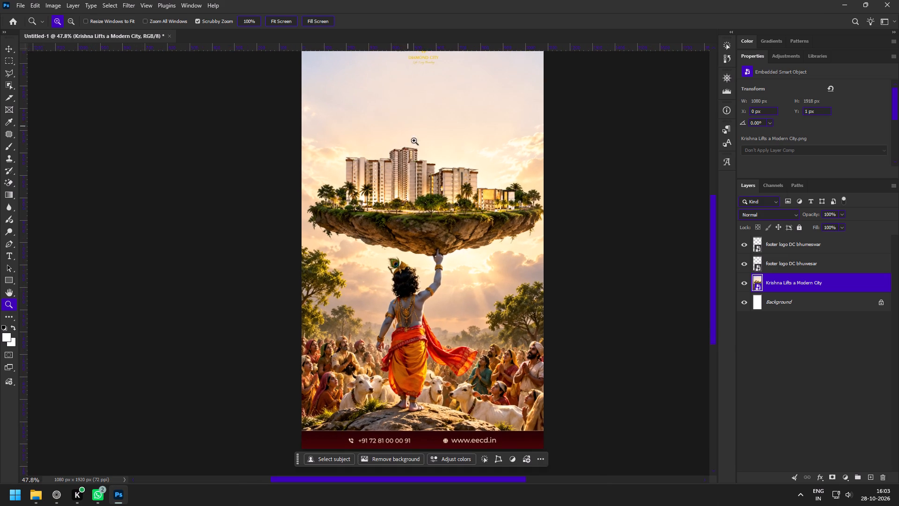
left_click_drag(414, 141, 424, 155)
key("space")
key("space")
key("space")
left_click_drag(426, 134, 419, 224)
left_click_drag(416, 131, 426, 144)
key("space")
key("space")
left_click_drag(425, 150, 418, 165)
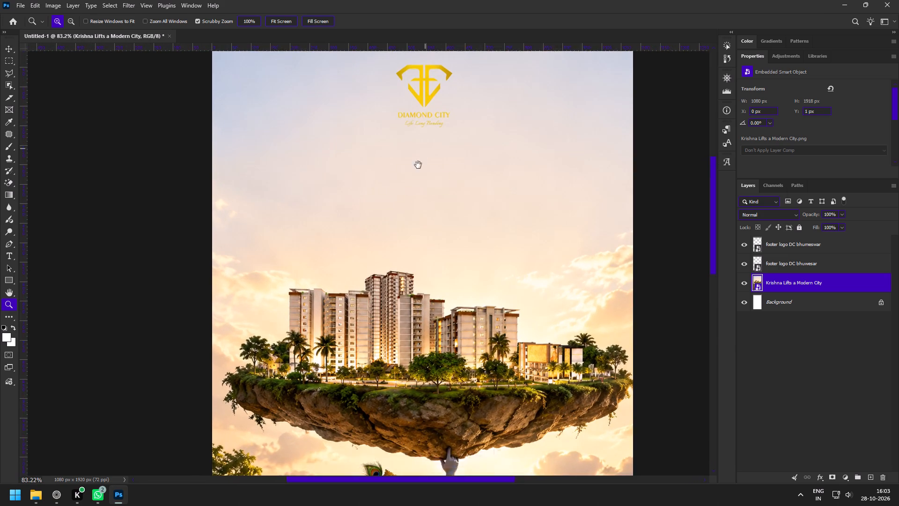
left_click_drag(418, 165, 408, 194)
key("t")
left_click(287, 217)
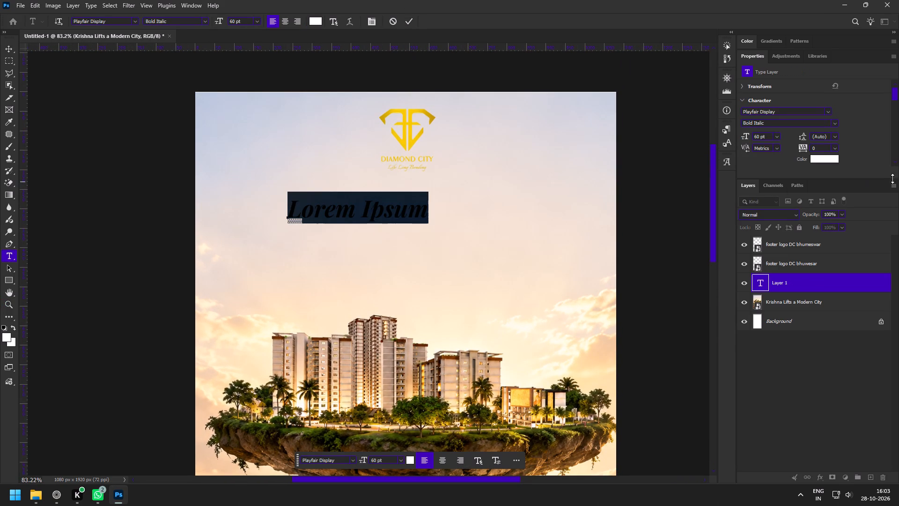
Colour the placeholder text a muted salmon red, close to #c75f5f, and commit the text.
left_click(815, 157)
left_click_drag(616, 320, 597, 310)
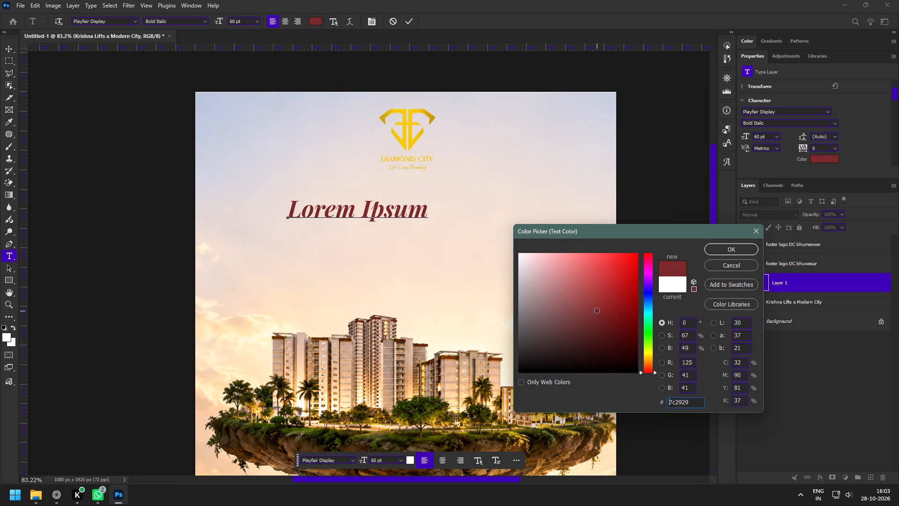
left_click_drag(597, 310, 581, 279)
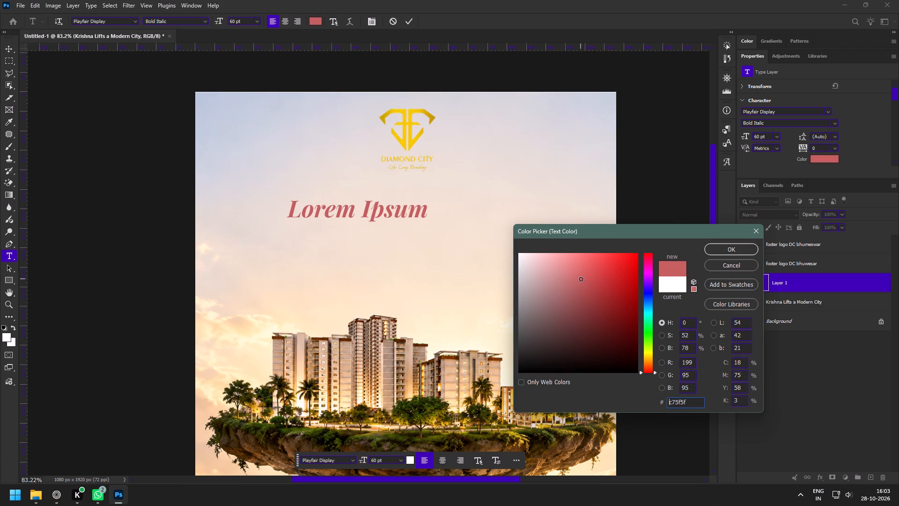
left_click_drag(581, 279, 582, 279)
left_click(733, 252)
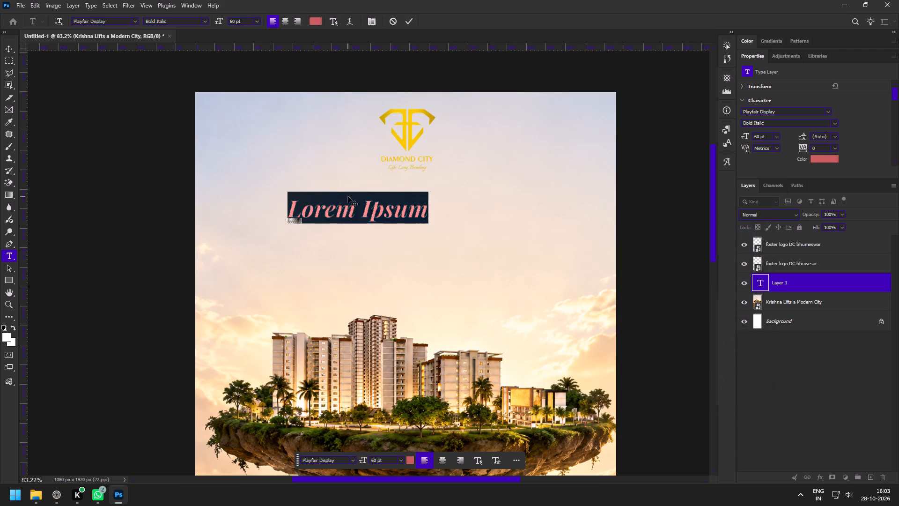
left_click(407, 15)
Replace the "Lorem Ipsum" placeholder with "Happy Govardhan Puja" copied from Tab 8 of the Diamond City content document.
left_click(54, 493)
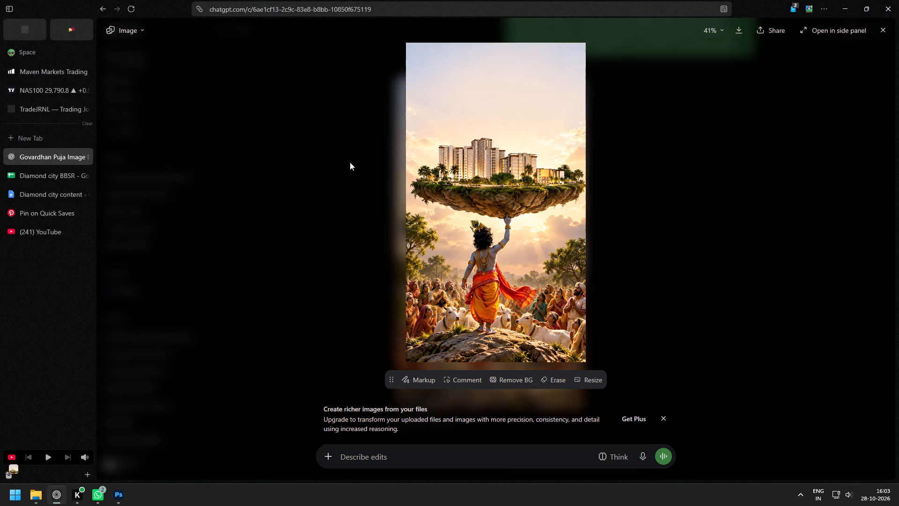
left_click(44, 175)
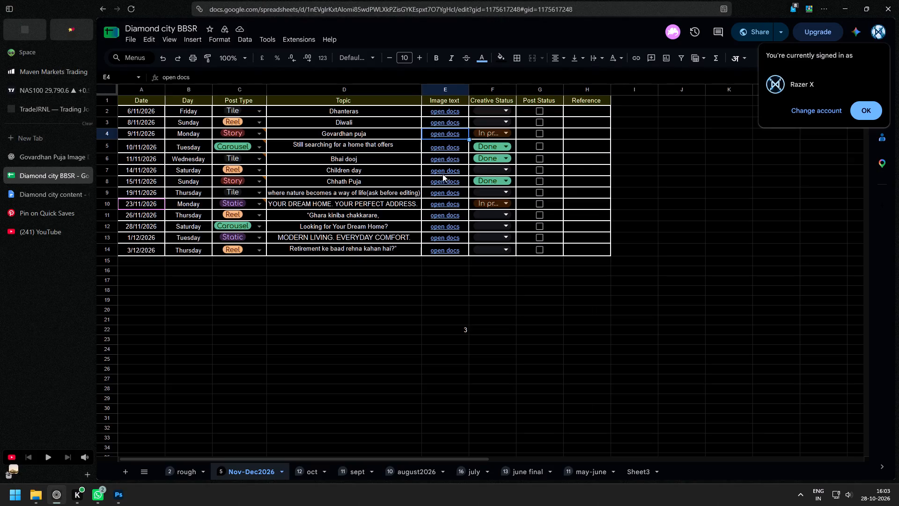
left_click(33, 195)
left_click(354, 160)
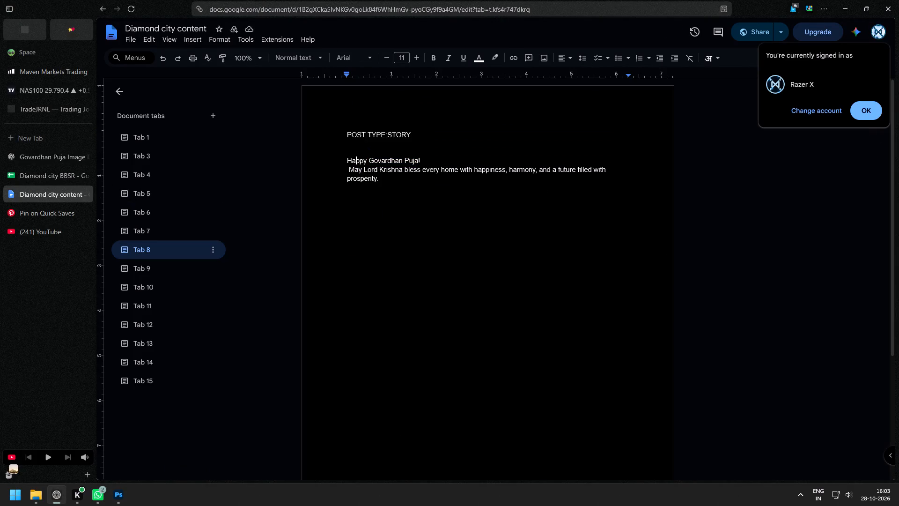
left_click_drag(338, 160, 416, 160)
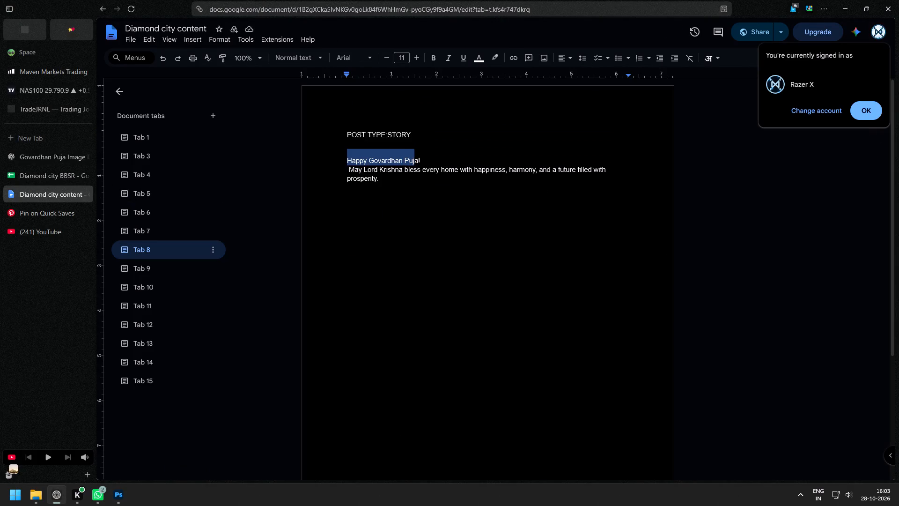
left_click_drag(416, 160, 417, 160)
key("ctrl+c")
left_click(128, 488)
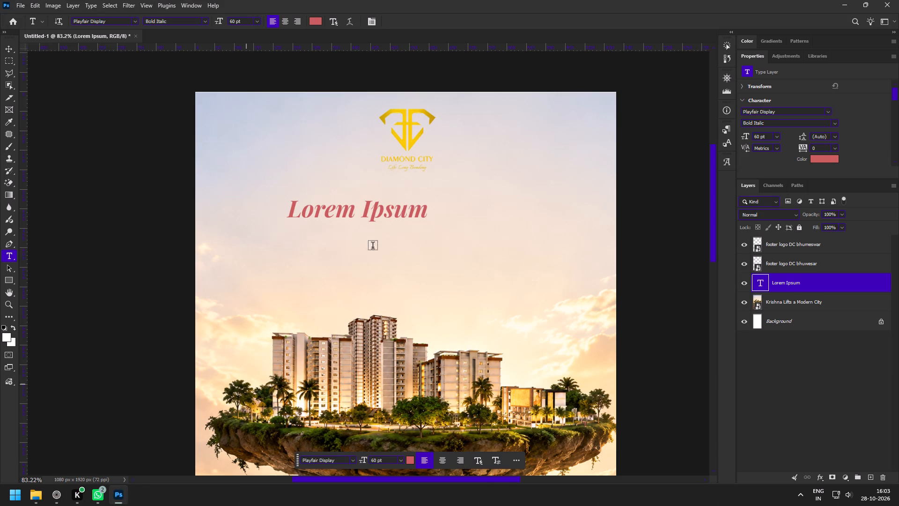
left_click(326, 197, "ctrl")
left_click(325, 208, "ctrl")
left_click(345, 211)
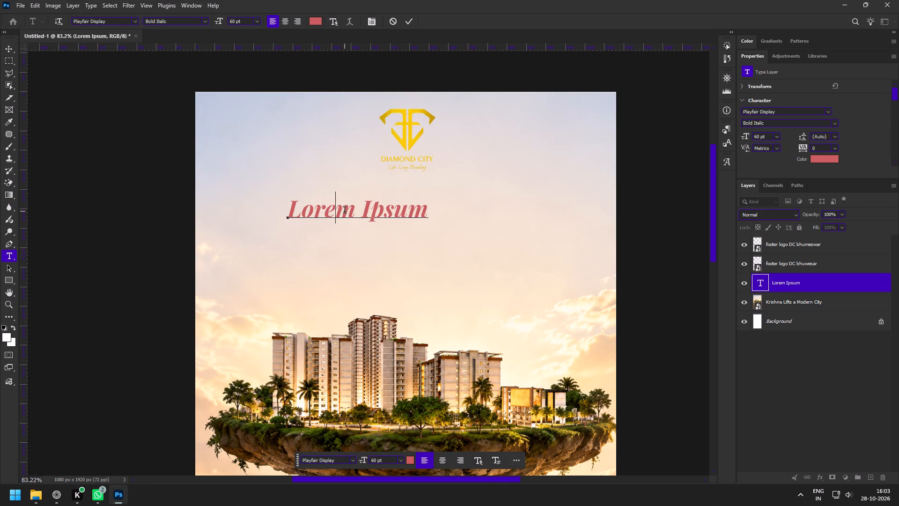
key("ctrl+a")
key("ctrl+v")
Cut "Happy" out of the greeting text and move the remaining "Govardhan Puja" lower, centred beneath the Diamond City logo.
left_click_drag(365, 216, 250, 216)
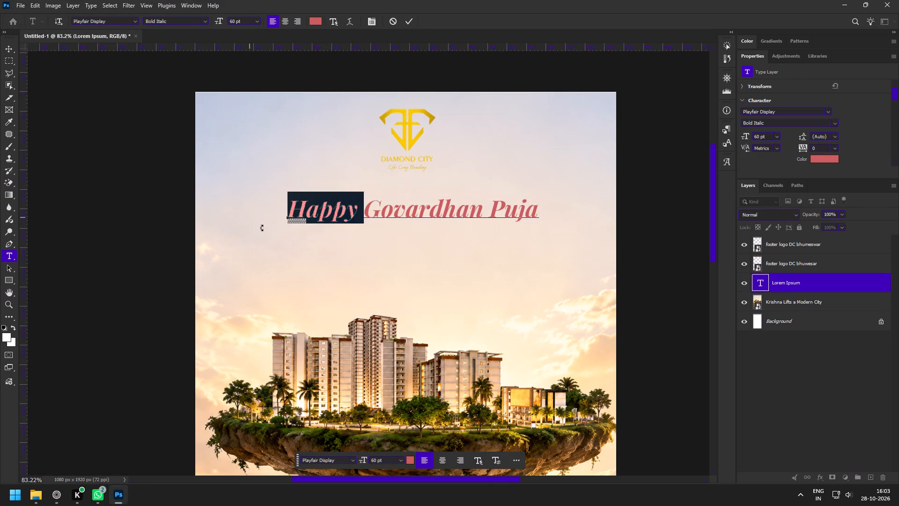
key("ctrl+x")
key("ctrl+Return")
key("v")
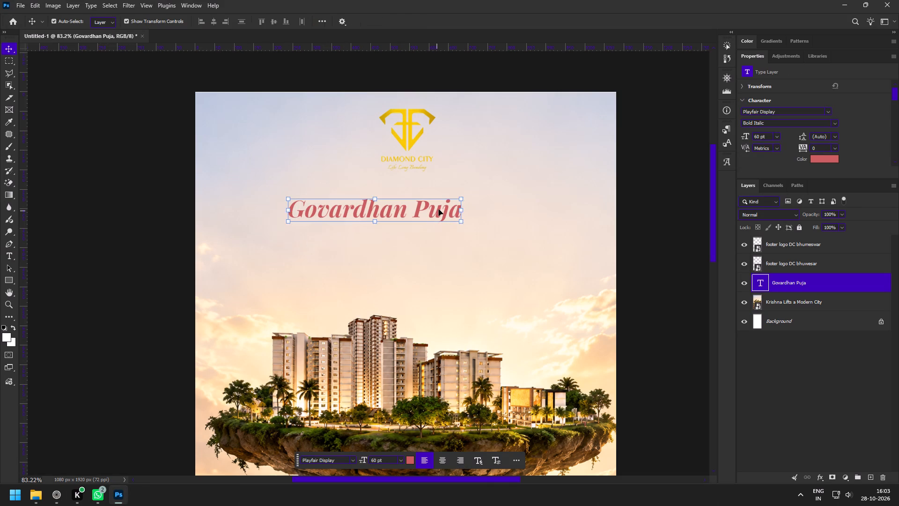
left_click_drag(439, 209, 469, 236)
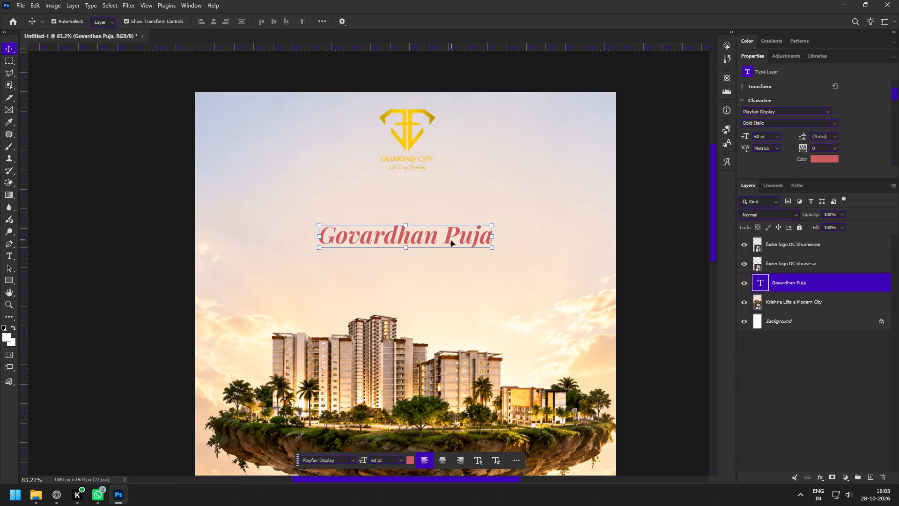
Duplicate the "Govardhan Puja" text just above the original and change the copy to read only "Happy".
left_click_drag(451, 240, 449, 203, "alt")
double_click(449, 203)
key("ctrl+v")
key("ctrl+Return")
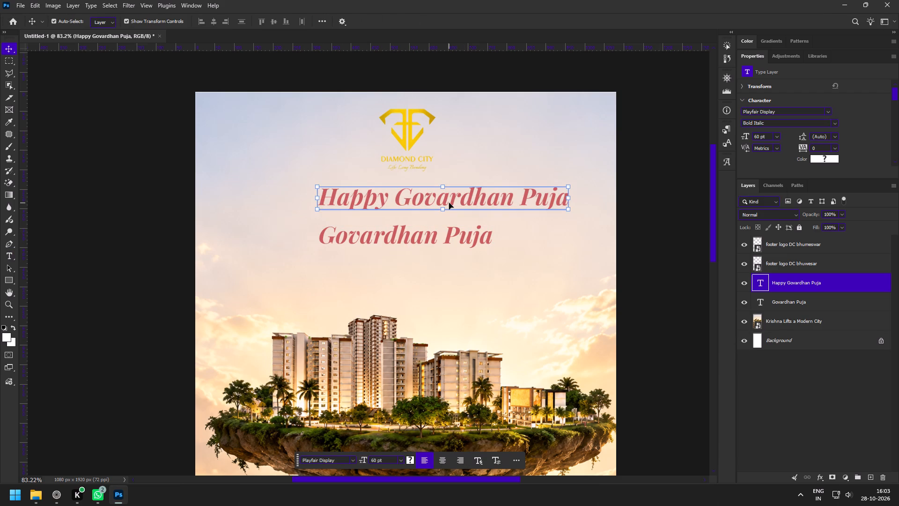
double_click(449, 203)
left_click_drag(395, 202, 688, 202)
key("BackSpace")
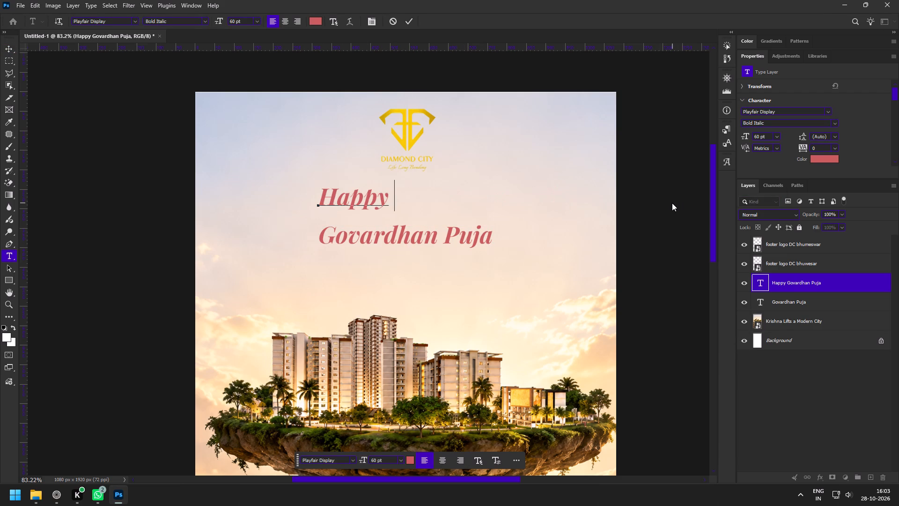
key("BackSpace")
left_click(409, 14)
left_click(407, 26)
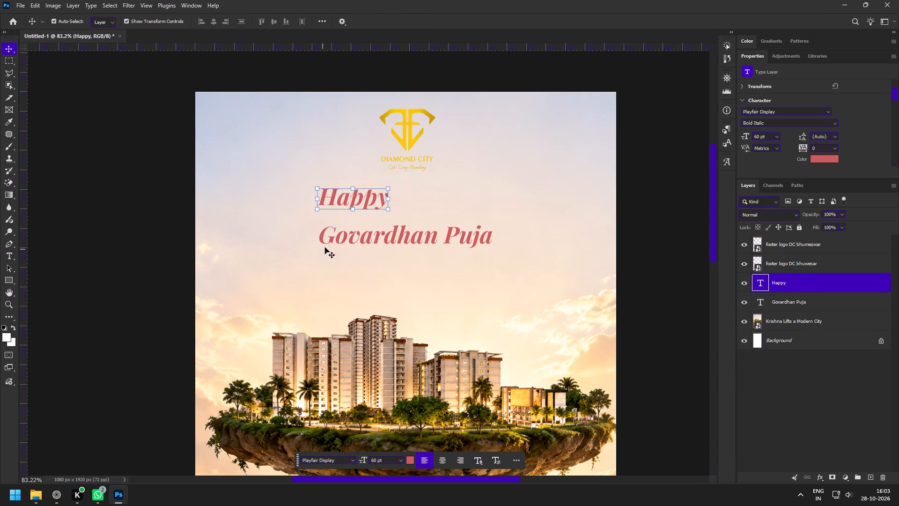
Set the initial "G" of "Govardhan Puja" in the Great Vibes Regular font.
double_click(336, 231)
left_click_drag(337, 240, 303, 242)
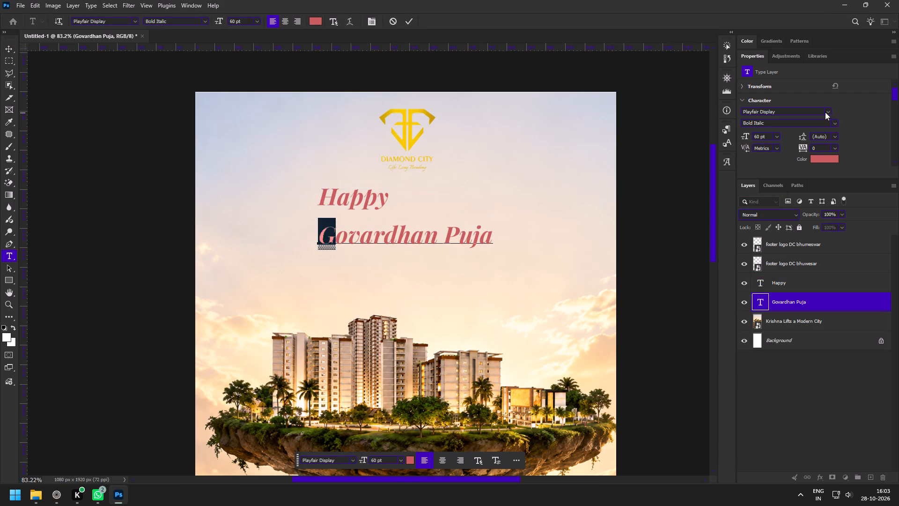
left_click(825, 112)
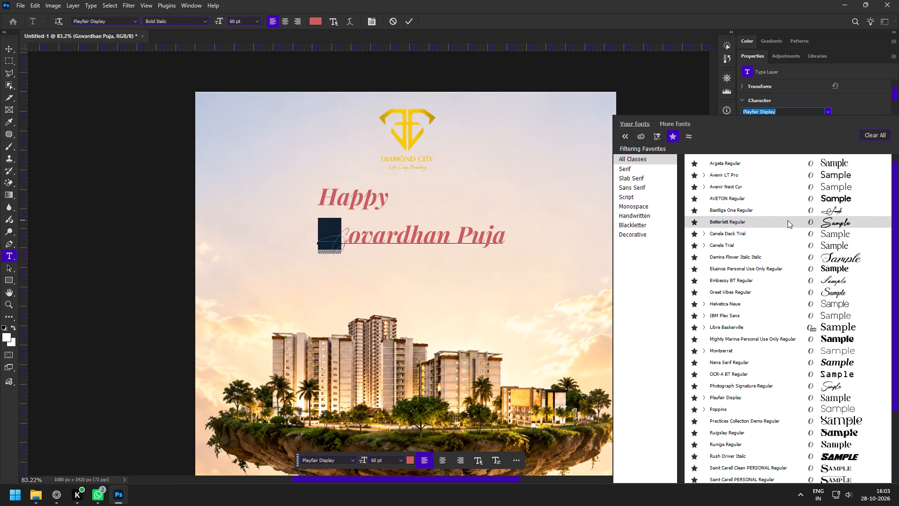
scroll(788, 220, "up", 7)
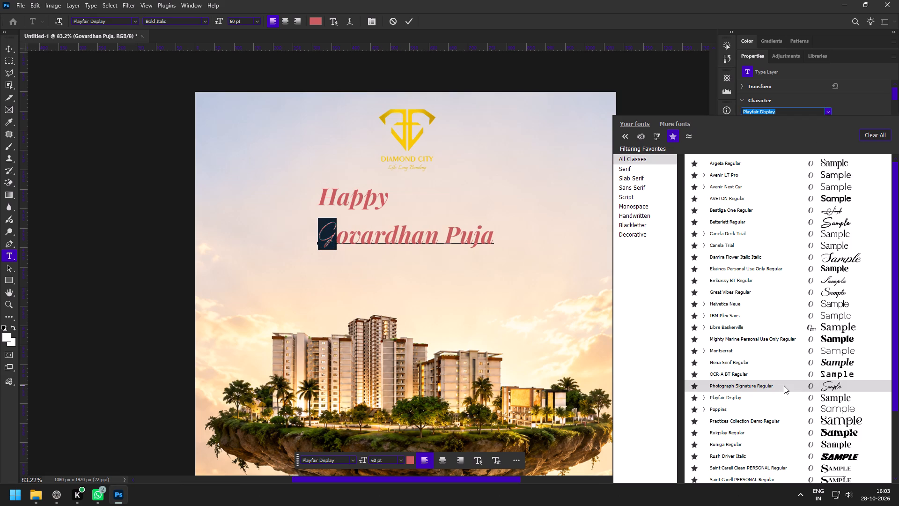
scroll(784, 386, "down", 11)
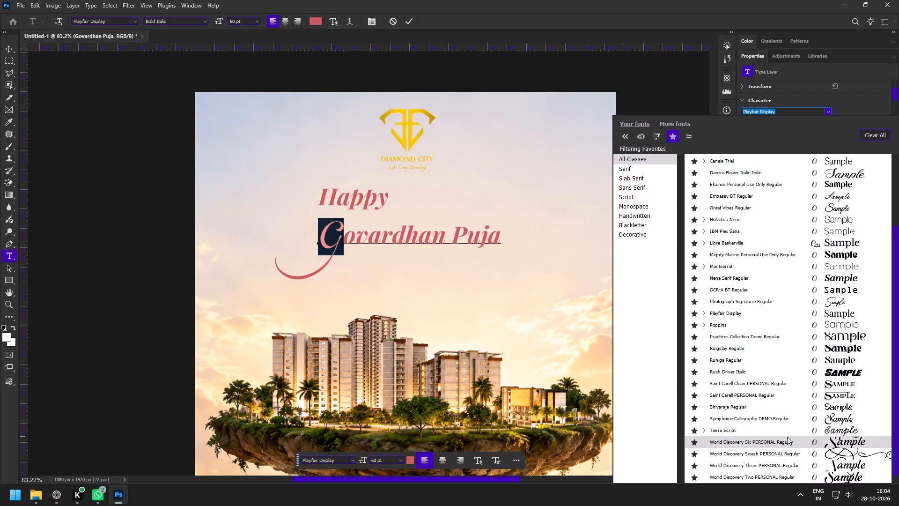
scroll(789, 453, "down", 3)
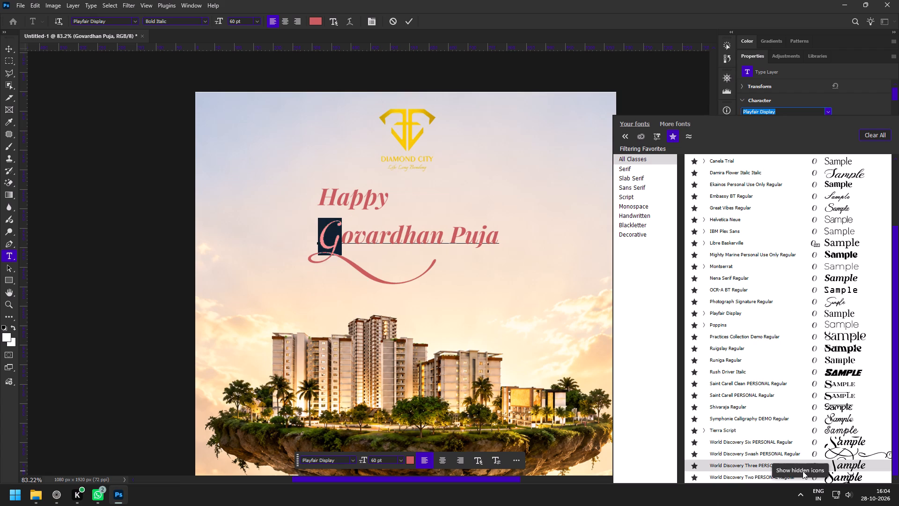
left_click(804, 478)
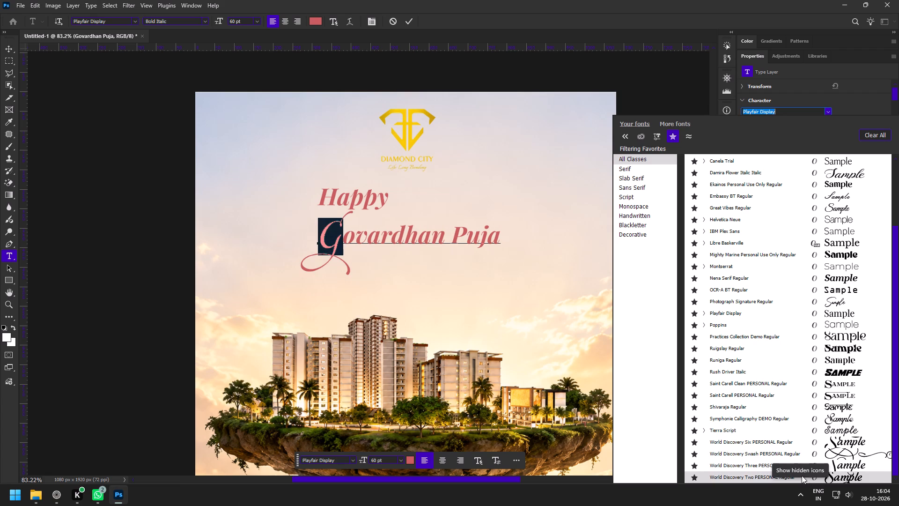
scroll(791, 334, "up", 15)
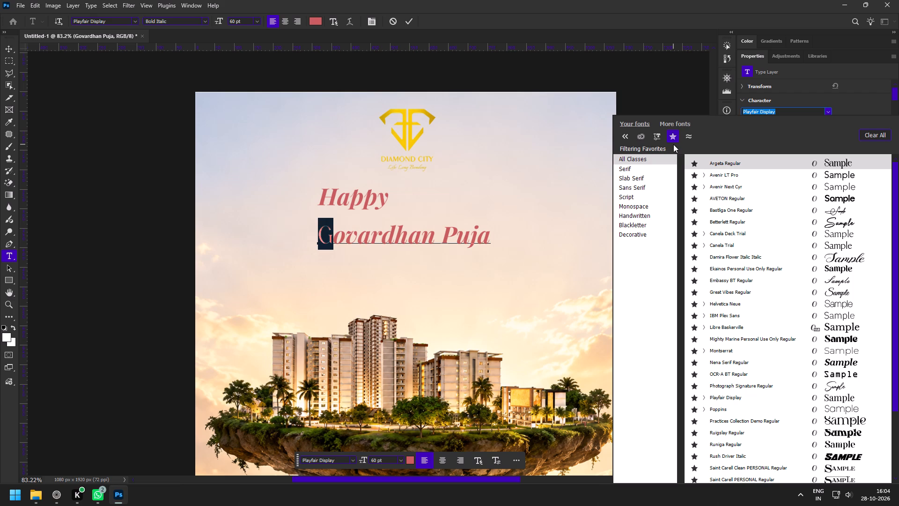
scroll(848, 310, "down", 12)
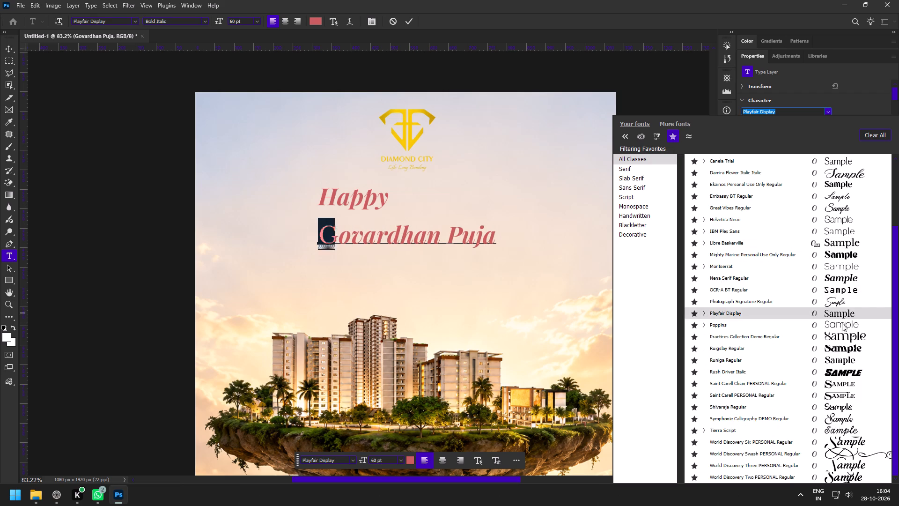
scroll(824, 323, "up", 4)
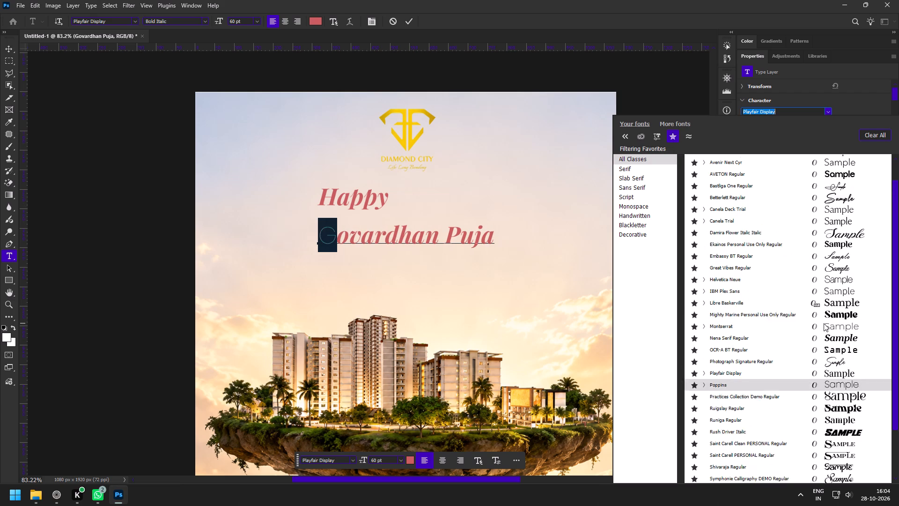
scroll(824, 323, "up", 4)
left_click(674, 136)
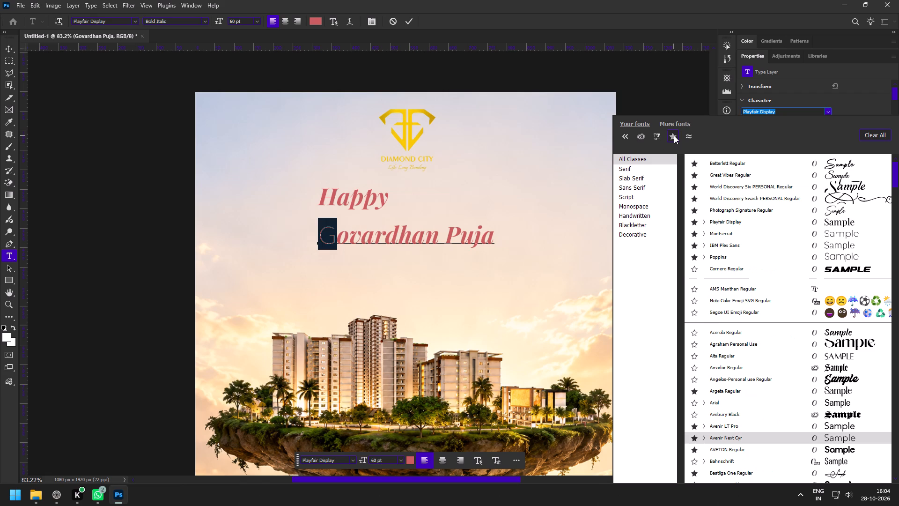
left_click(716, 174)
left_click(411, 19)
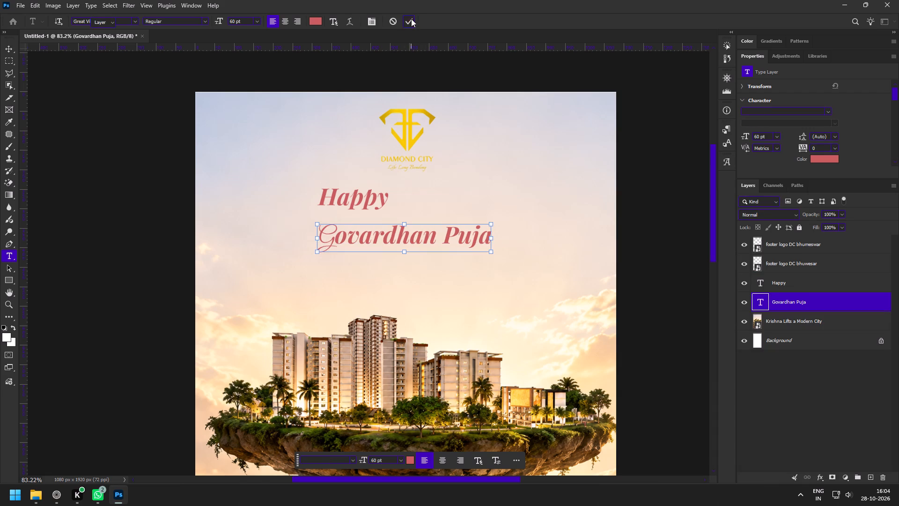
Scale "Govardhan Puja" up to about 162% (97 pt) and centre it beneath the Diamond City logo.
key("z")
left_click_drag(420, 208, 430, 223)
key("v")
left_click_drag(508, 245, 522, 245, "alt")
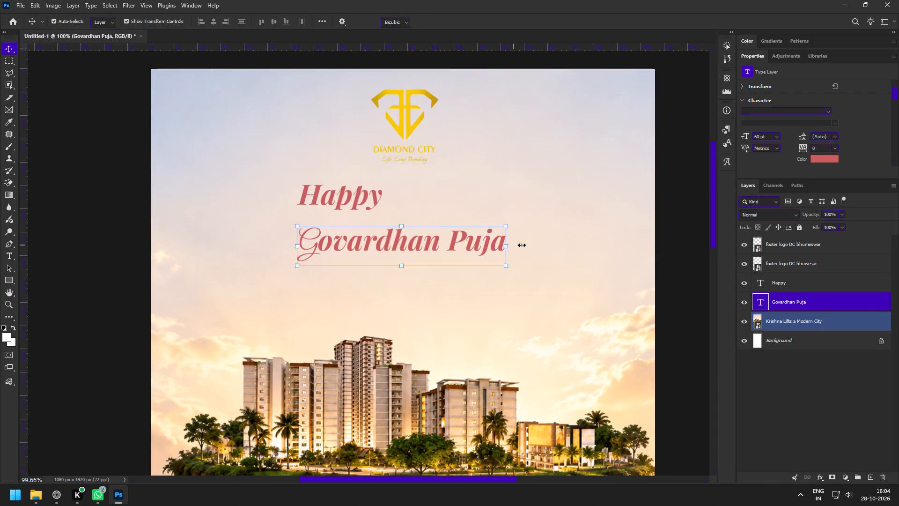
left_click_drag(522, 245, 572, 244, "alt")
left_click(477, 239)
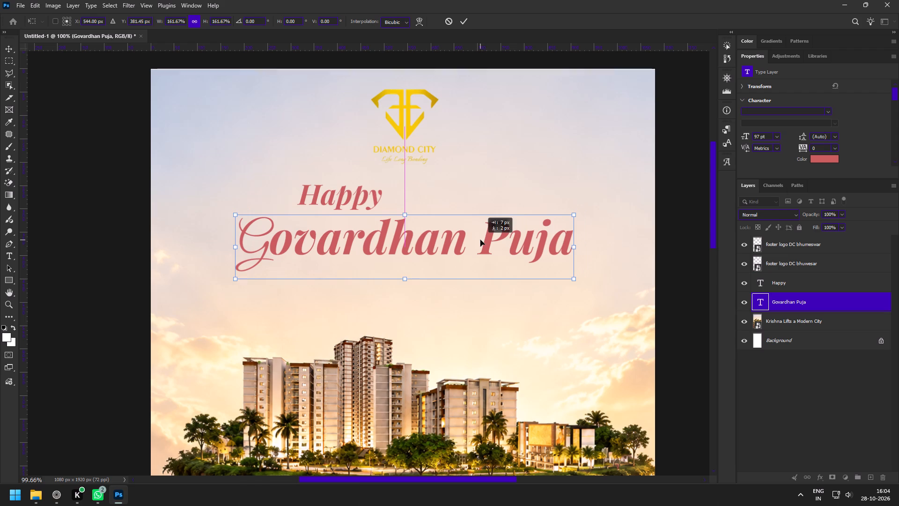
left_click(467, 20)
Scale "Happy" down to about 86% (51.78 pt) and place it tightly above the "Govardhan" lettering.
key("z")
left_click_drag(298, 165, 319, 193)
key("v")
left_click(366, 217)
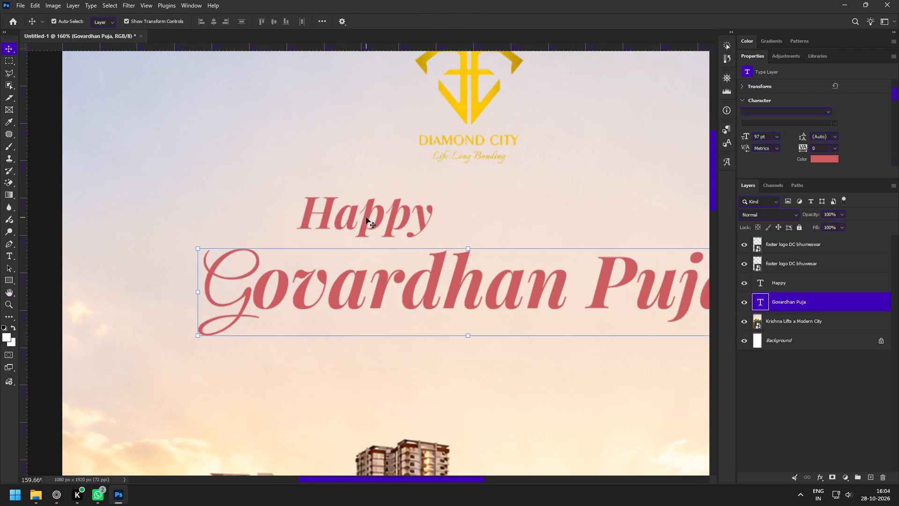
left_click(436, 220)
left_click_drag(436, 219, 414, 218)
left_click_drag(381, 209, 375, 232)
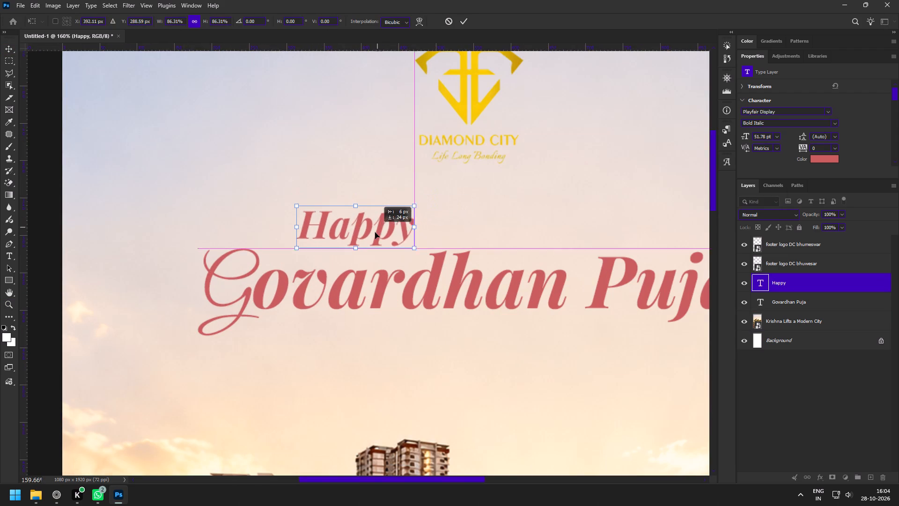
left_click_drag(375, 232, 374, 235)
left_click(468, 15)
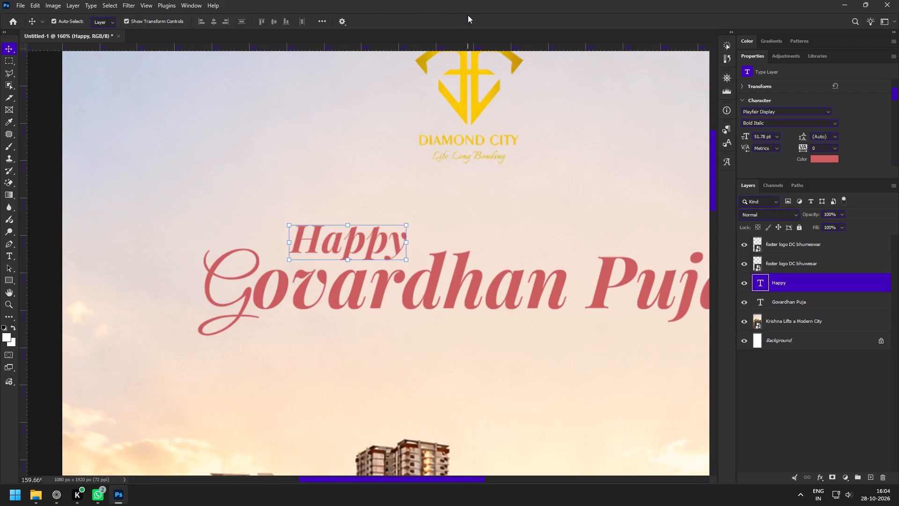
Examine the "Happy Govardhan Puja" lettering against the logo and the floating city artwork.
key("z")
left_click_drag(476, 228, 440, 207)
key("space")
key("space")
key("space")
left_click_drag(480, 248, 435, 191)
left_click_drag(433, 190, 445, 209)
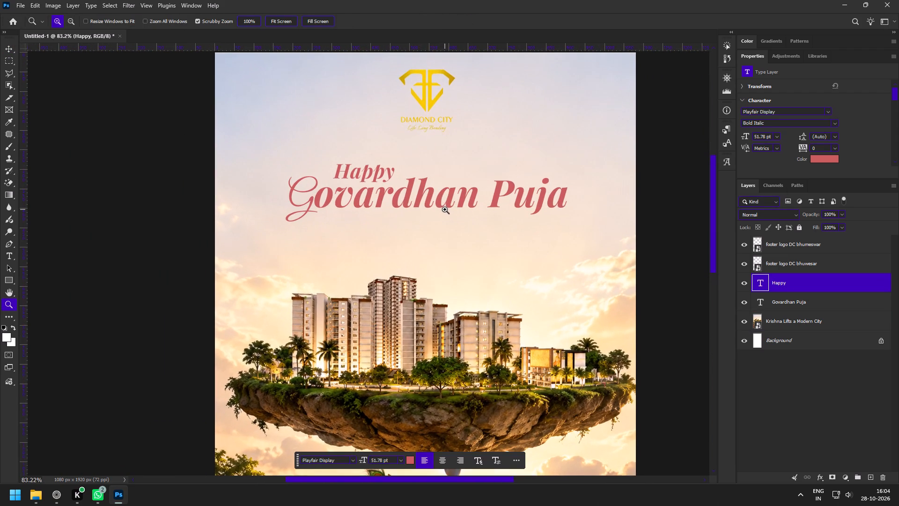
left_click_drag(418, 189, 427, 204)
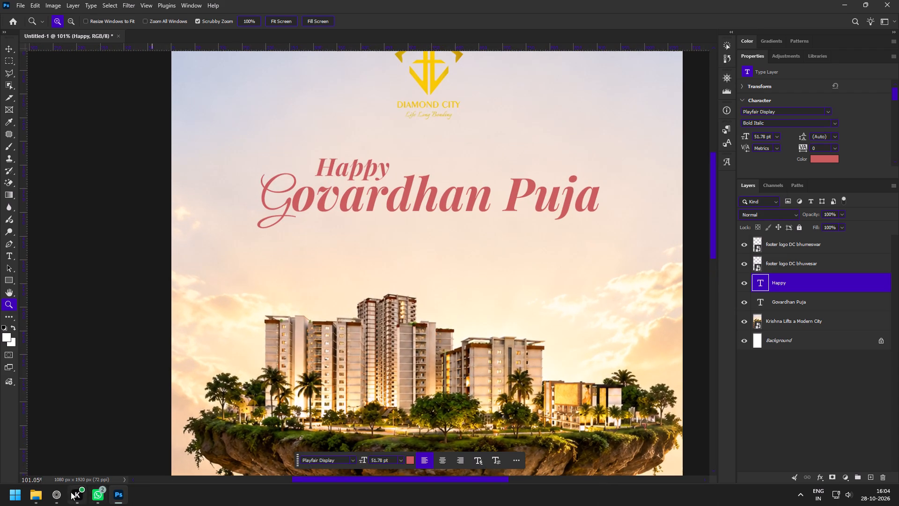
Copy "May Lord Krishna bless every home with happiness, harmony, and a future filled with prosperity." from the Diamond City content document.
left_click(58, 500)
left_click_drag(336, 171, 387, 181)
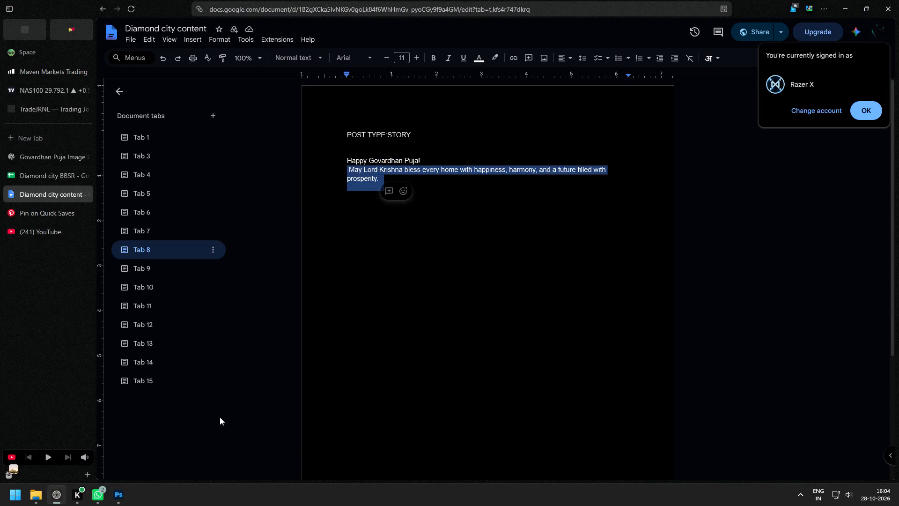
key("ctrl+c")
Switch to Photoshop and paste the blessing message as new Montserrat Medium Italic text between "Govardhan Puja" and the floating city.
left_click(125, 502)
key("t")
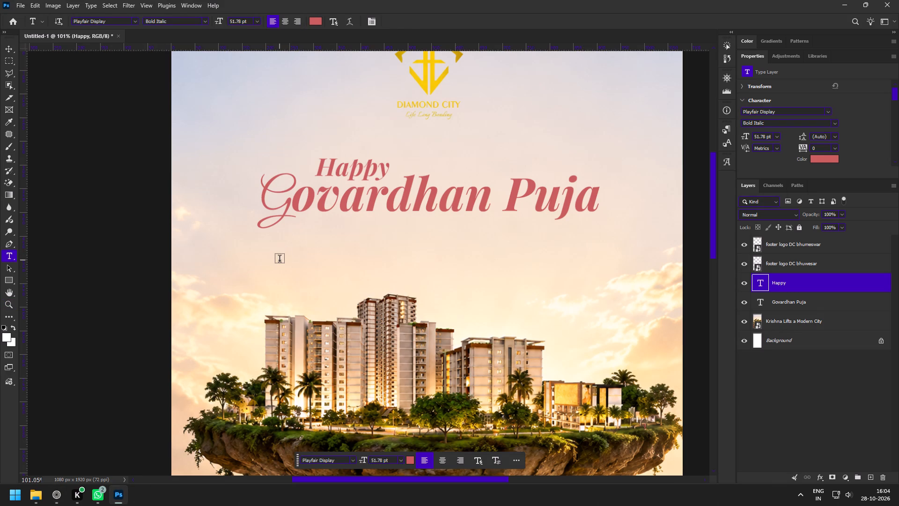
left_click(280, 260)
left_click(792, 113)
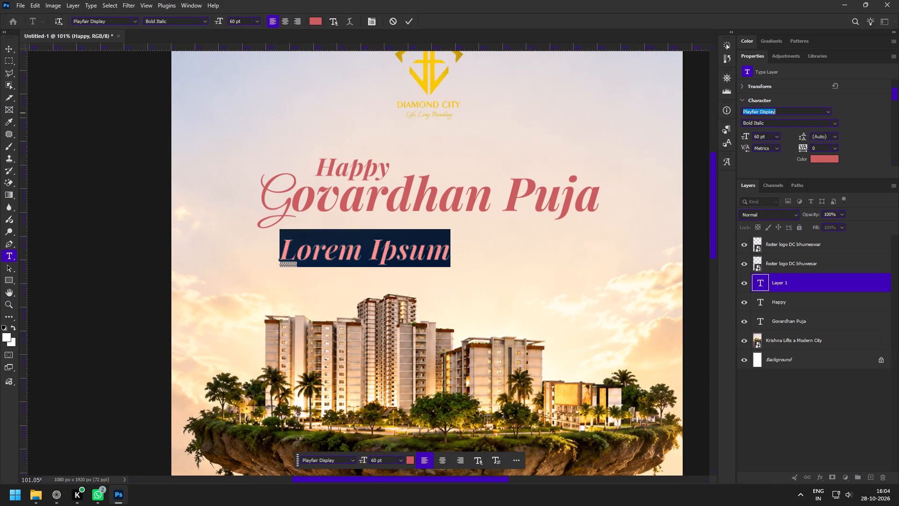
type("popp")
key("ctrl+a")
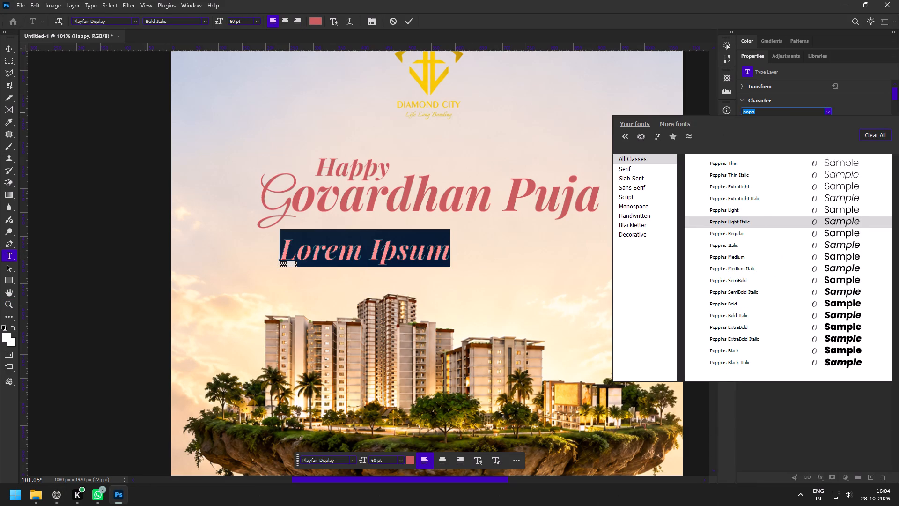
type("mon")
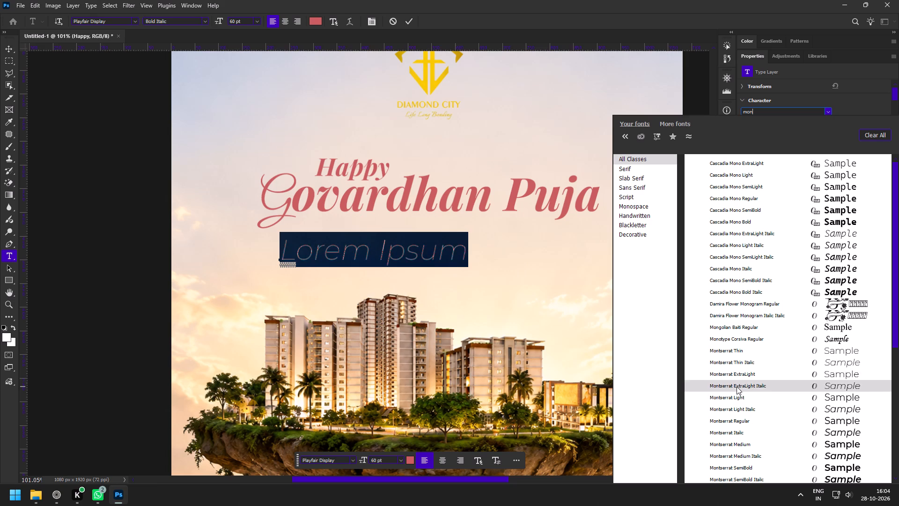
left_click(738, 453)
key("ctrl+v")
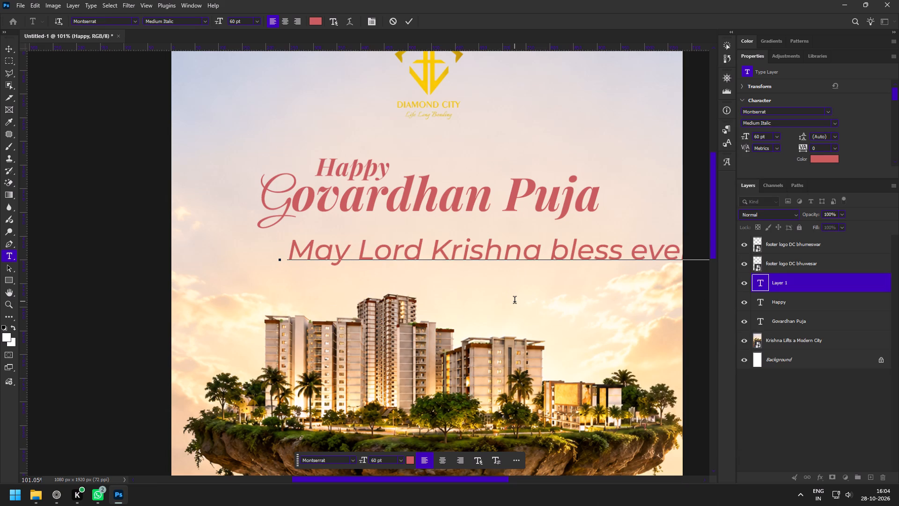
key("BackSpace")
Reduce the whole blessing message to a font size of 22 pt.
key("ctrl+a")
left_click_drag(745, 133, 745, 133)
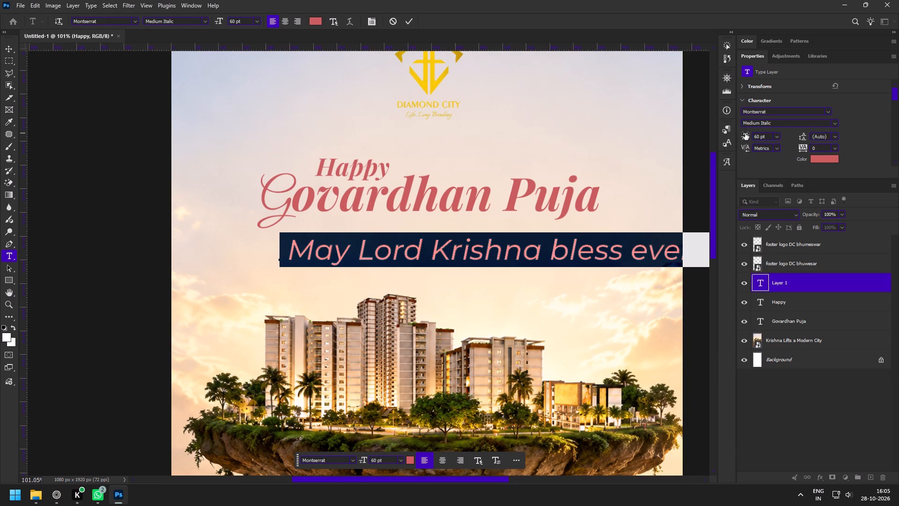
left_click_drag(745, 133, 728, 134)
left_click(747, 133)
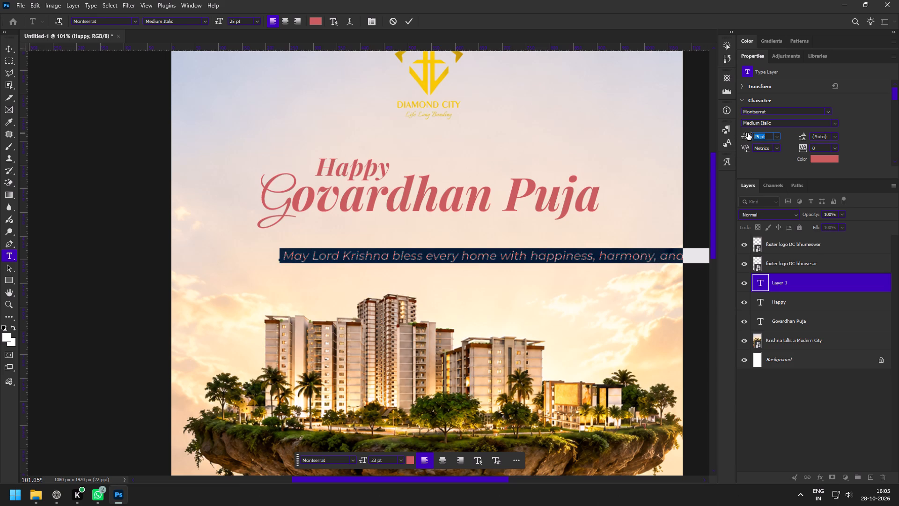
Break the blessing message into two lines after "happiness," and centre-align it.
left_click(639, 257)
key("Return")
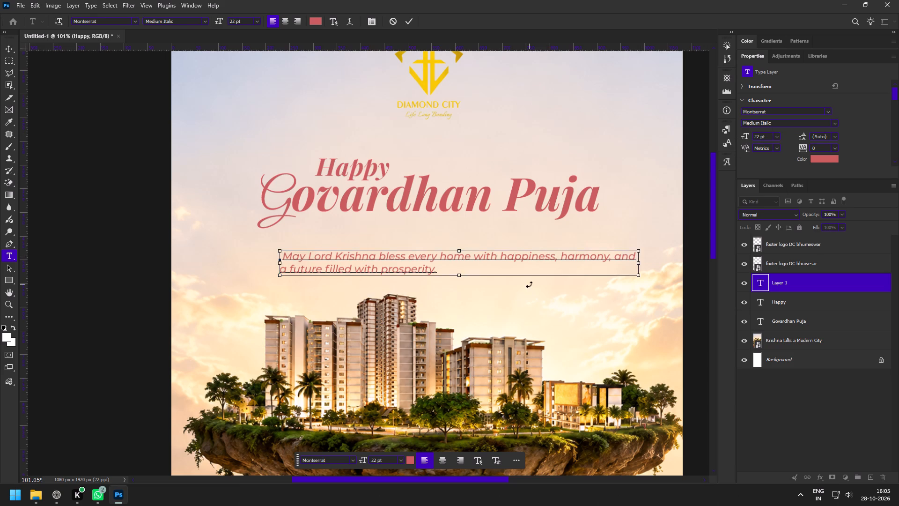
key("ctrl+z")
left_click(561, 257)
key("Return")
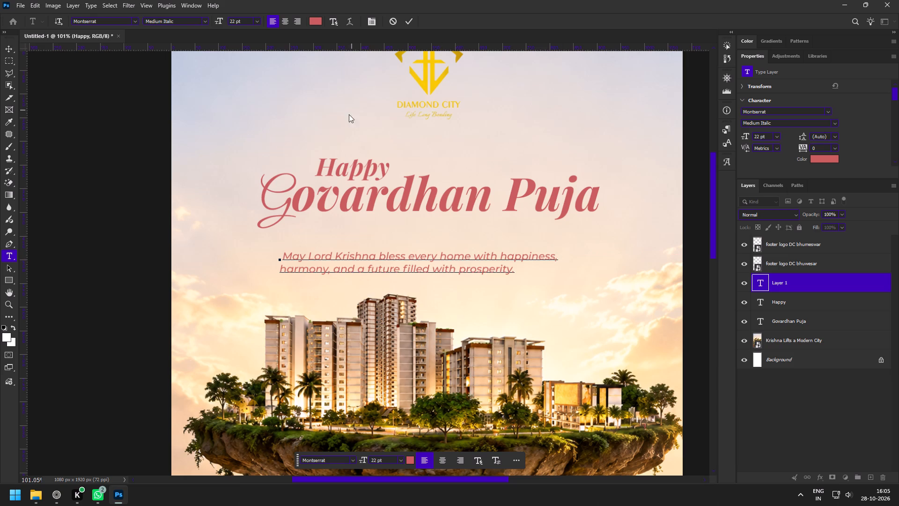
key("ctrl+a")
left_click(287, 20)
left_click(412, 21)
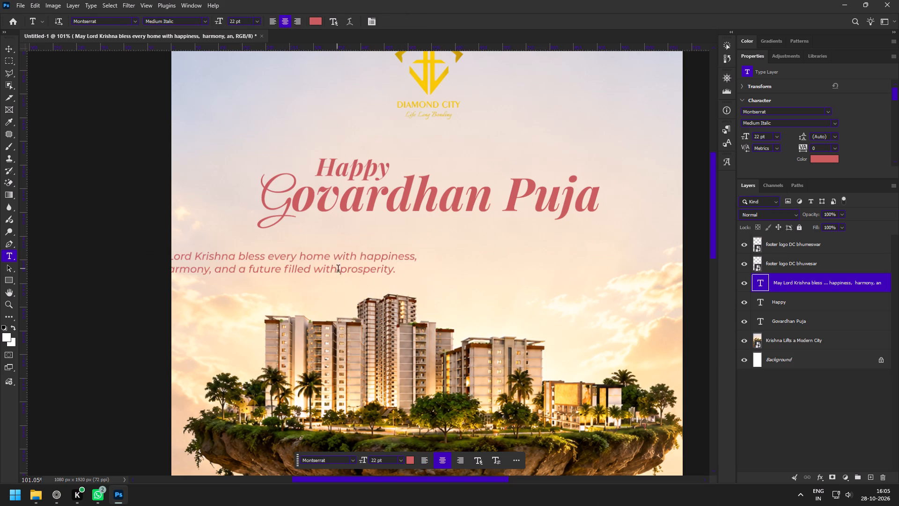
Centre the blessing message beneath "Govardhan Puja" and scale it to about 123% (26.97 pt), matching the title's width.
key("v")
left_click_drag(315, 264, 457, 242)
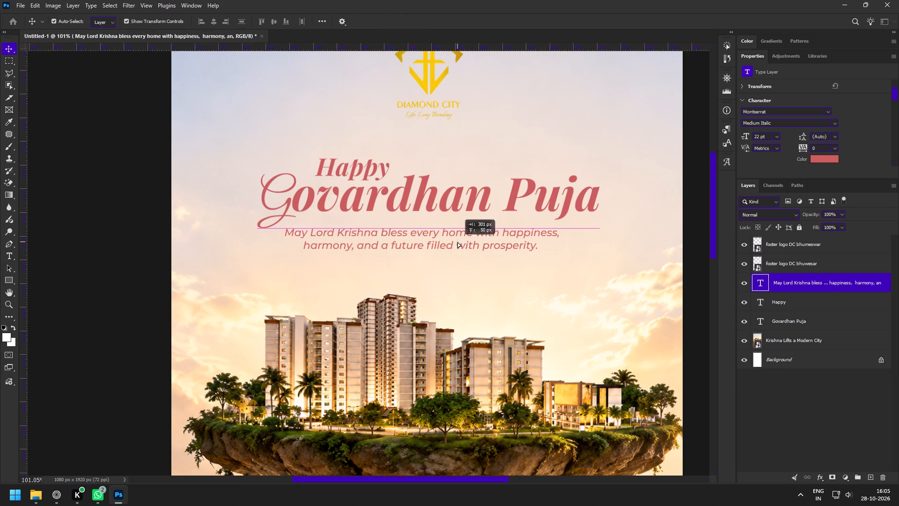
left_click_drag(457, 242, 460, 238)
left_click_drag(564, 240, 586, 238)
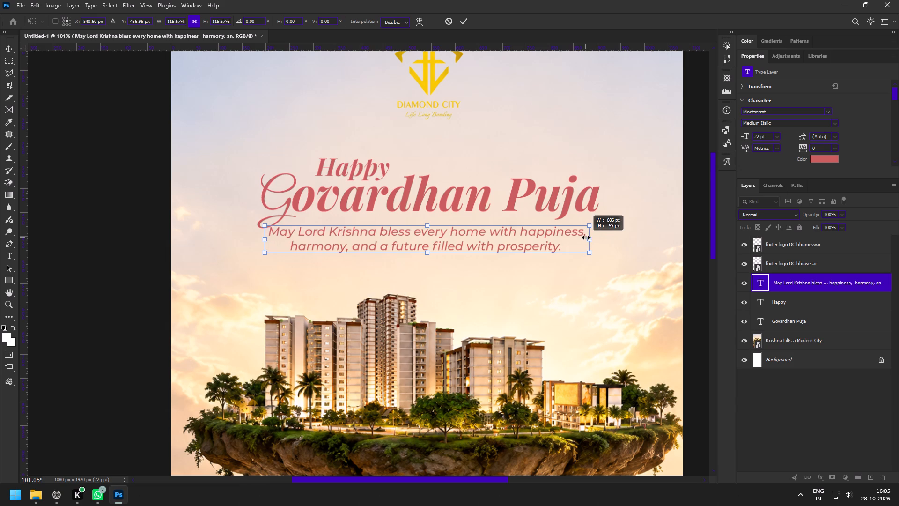
left_click_drag(586, 238, 593, 236)
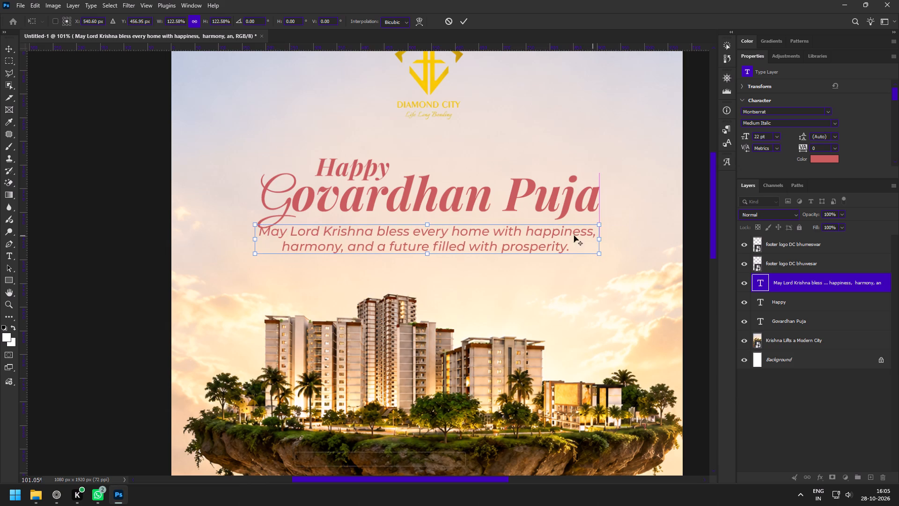
left_click_drag(536, 237, 536, 248)
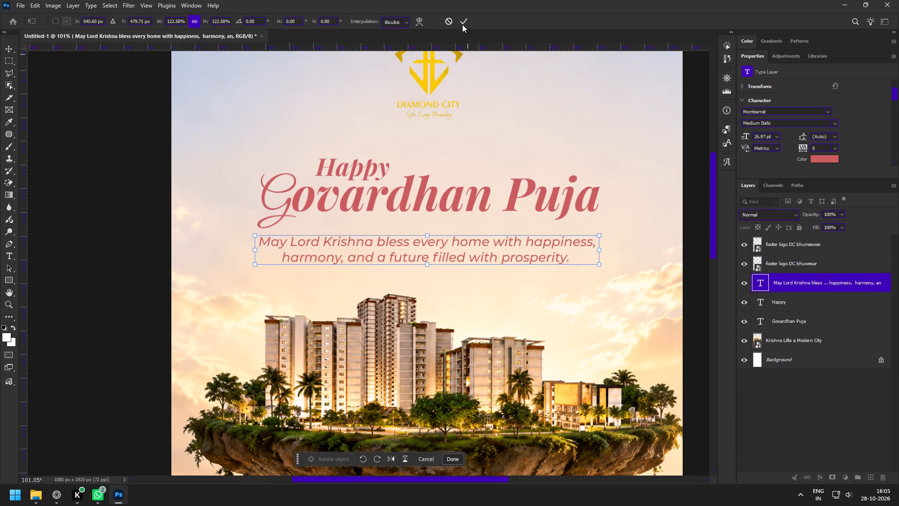
left_click(463, 22)
Examine the title and blessing message against the logo, city artwork and footer across the whole story.
key("z")
left_click_drag(455, 187, 416, 169)
key("space")
left_click_drag(456, 230, 440, 198)
left_click_drag(423, 223, 428, 228)
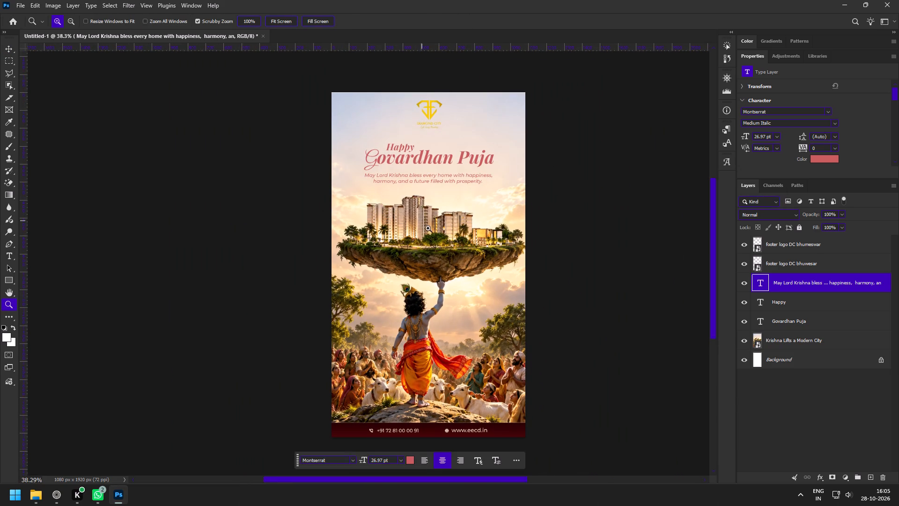
left_click_drag(428, 228, 435, 236)
left_click_drag(426, 110, 445, 140)
key("space")
left_click_drag(443, 216, 438, 162)
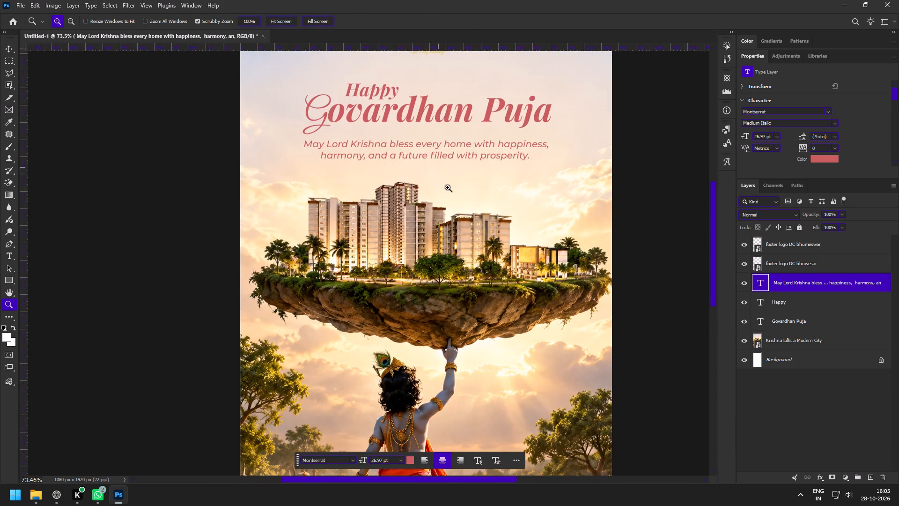
left_click_drag(448, 188, 427, 180)
key("space")
key("space")
Draw a white rectangle about 195 x 194 px behind the Diamond City logo, overlapping the canvas's top edge, and round its corners.
left_click_drag(449, 145, 449, 222)
left_click_drag(428, 107, 454, 145)
left_click_drag(447, 128, 461, 169)
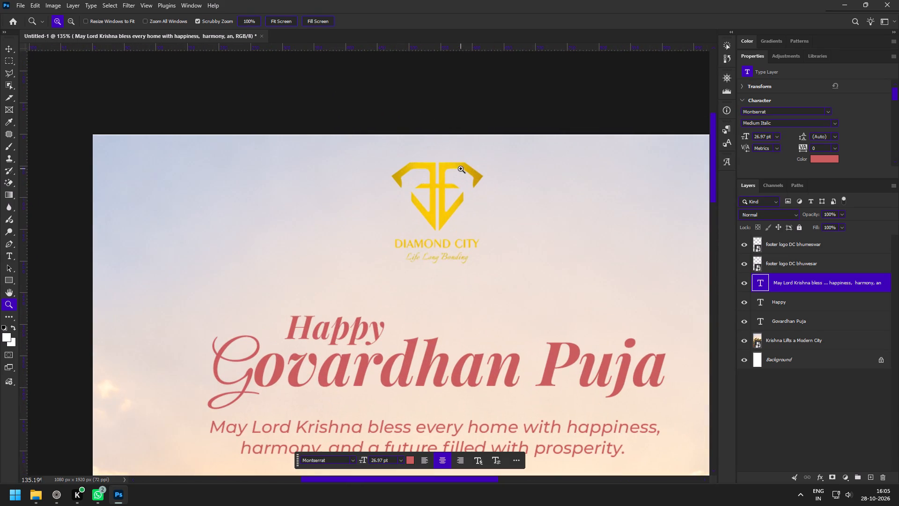
left_click(11, 282)
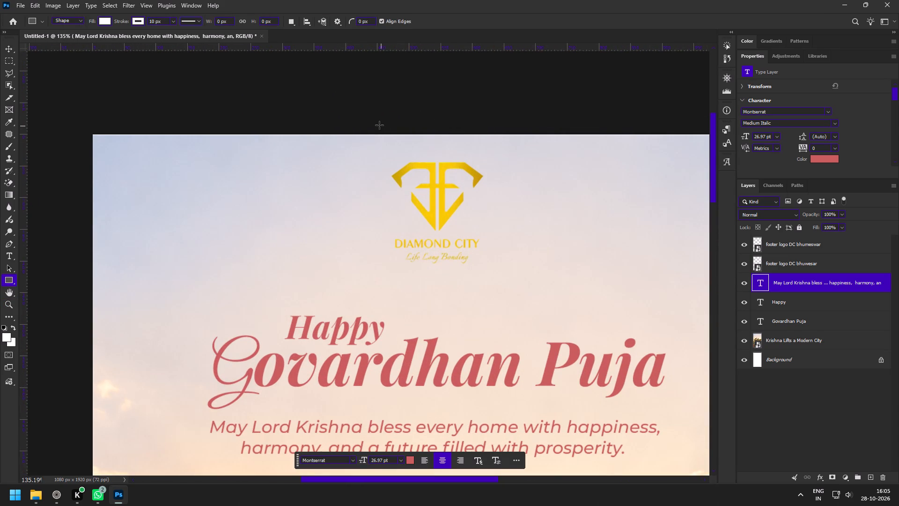
left_click_drag(379, 124, 497, 245)
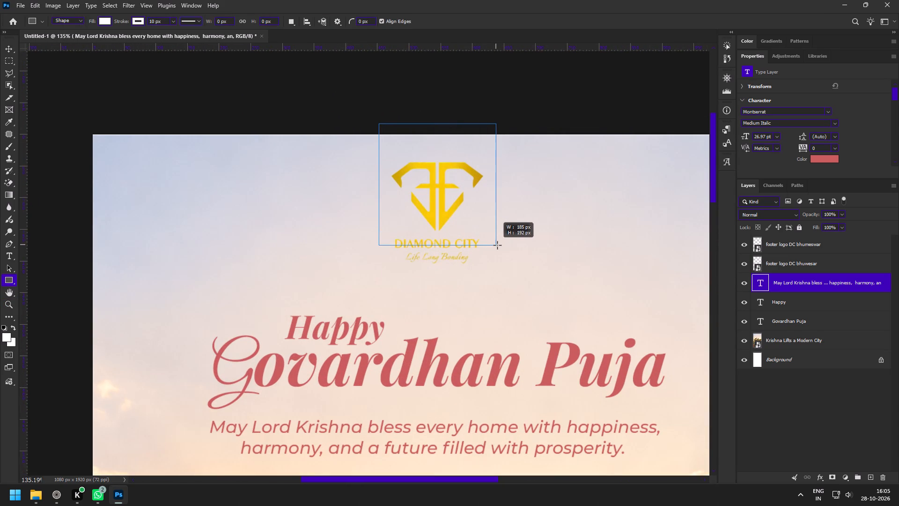
left_click_drag(497, 245, 502, 246)
left_click(494, 238)
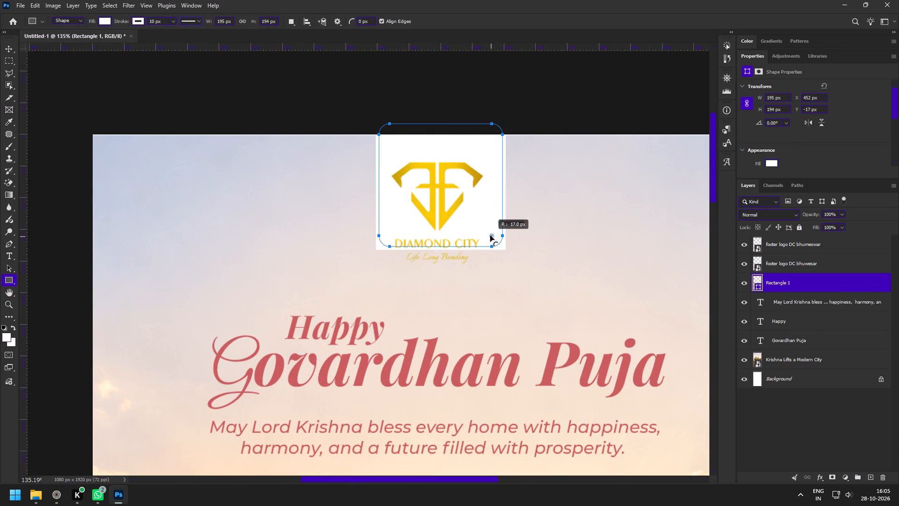
Move the Diamond City logo up onto the white panel, centred at about X 477 px, Y 13 px.
key("z")
left_click_drag(442, 156, 452, 174)
key("v")
left_click(443, 229)
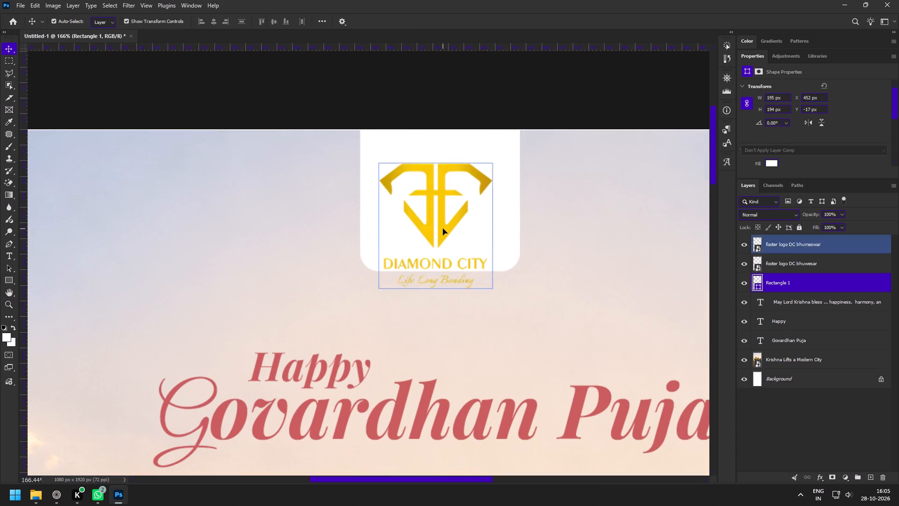
left_click_drag(443, 233, 449, 208)
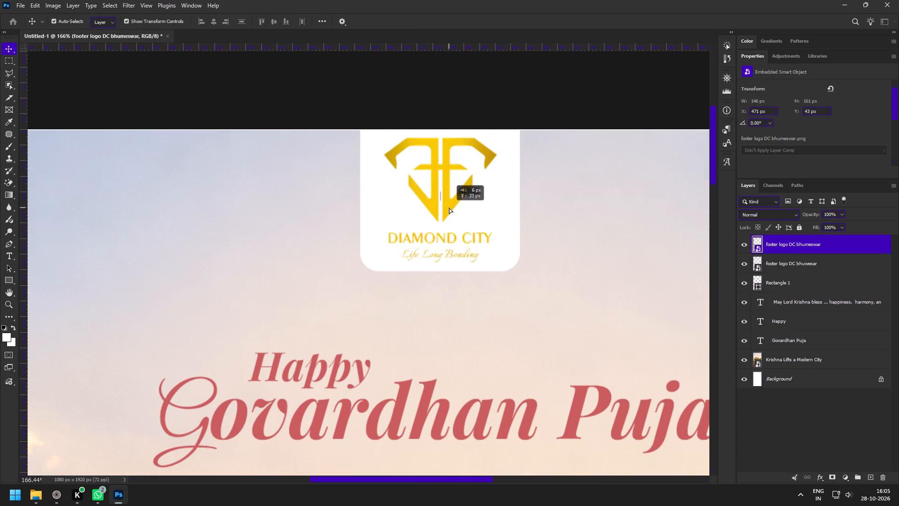
left_click_drag(449, 208, 449, 209)
key("Up")
key("Up")
key("Up")
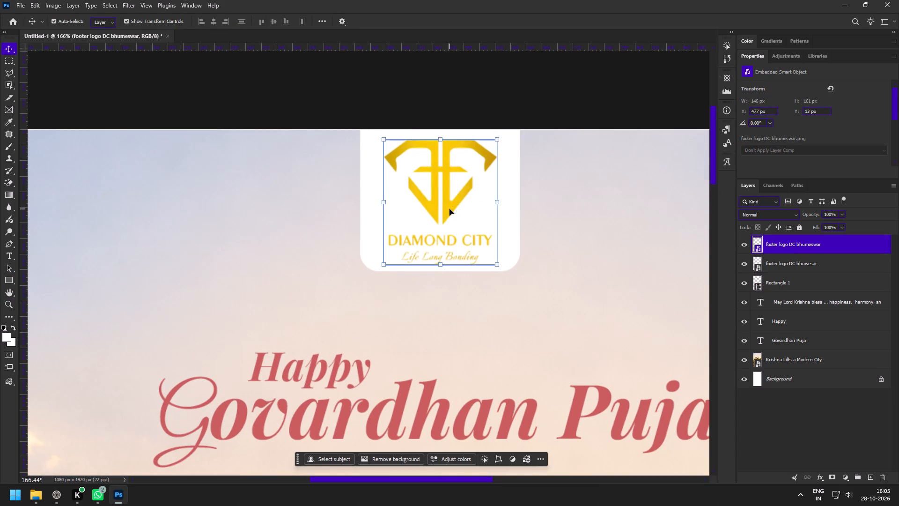
Examine how the white logo panel sits with the title, artwork and footer across the whole story.
key("z")
left_click_drag(441, 241, 413, 218)
key("space")
key("space")
key("space")
key("space")
left_click_drag(440, 287, 442, 165)
left_click_drag(452, 203, 410, 181)
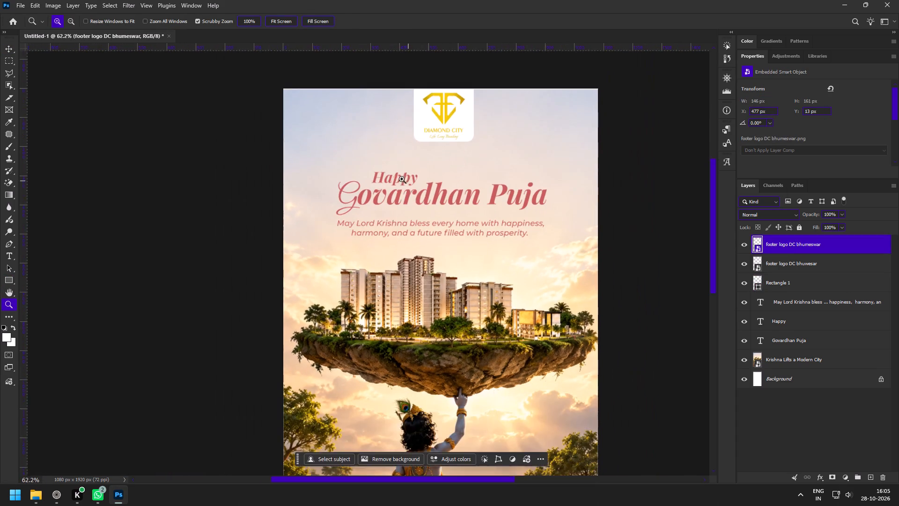
left_click_drag(424, 213, 402, 206)
key("space")
key("space")
key("space")
key("space")
key("space")
left_click_drag(424, 248, 417, 202)
left_click_drag(417, 202, 404, 198)
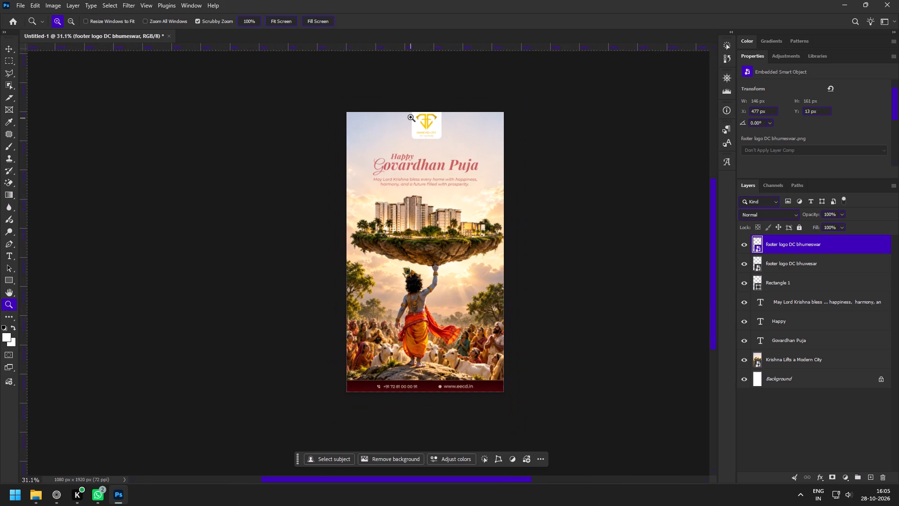
Scale the logo and its white panel together to about 83% and keep them overlapping the canvas's top edge.
left_click_drag(435, 102, 477, 189)
left_click_drag(424, 145, 452, 192)
key("v")
left_click(396, 173)
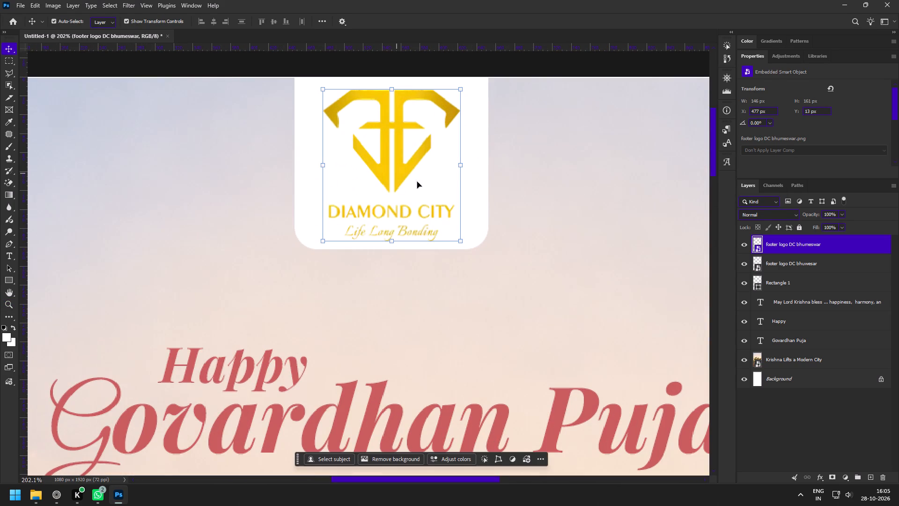
left_click(479, 192, "shift")
left_click_drag(389, 249, 388, 217)
left_click_drag(421, 183, 421, 192)
left_click(458, 22)
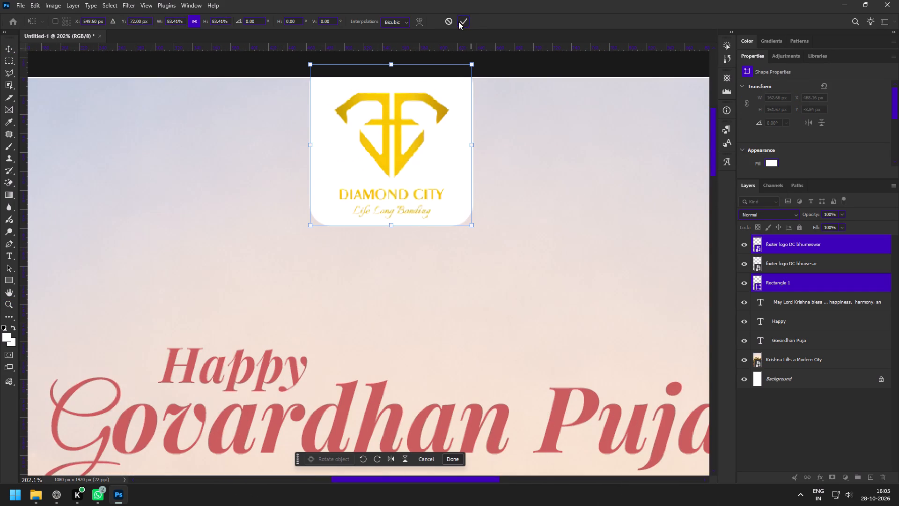
Examine the size of the logo panel in relation to the whole story.
key("z")
left_click_drag(472, 214, 410, 169)
key("space")
key("space")
key("space")
key("space")
left_click_drag(463, 258, 431, 163)
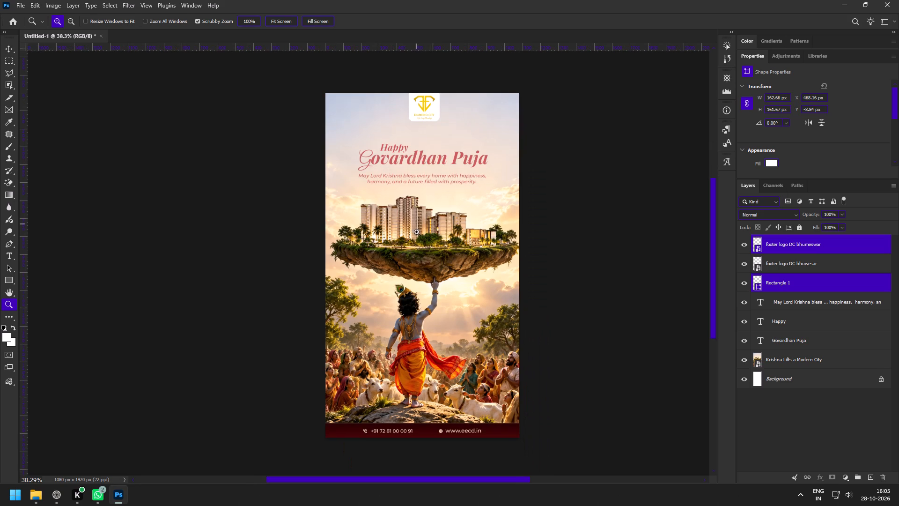
left_click_drag(398, 207, 409, 216)
Move "Happy", "Govardhan Puja" and the blessing message together about 10 px up and 3 px left, centring them on the canvas.
left_click_drag(401, 106, 421, 145)
left_click_drag(409, 140, 422, 164)
key("v")
left_click(375, 164)
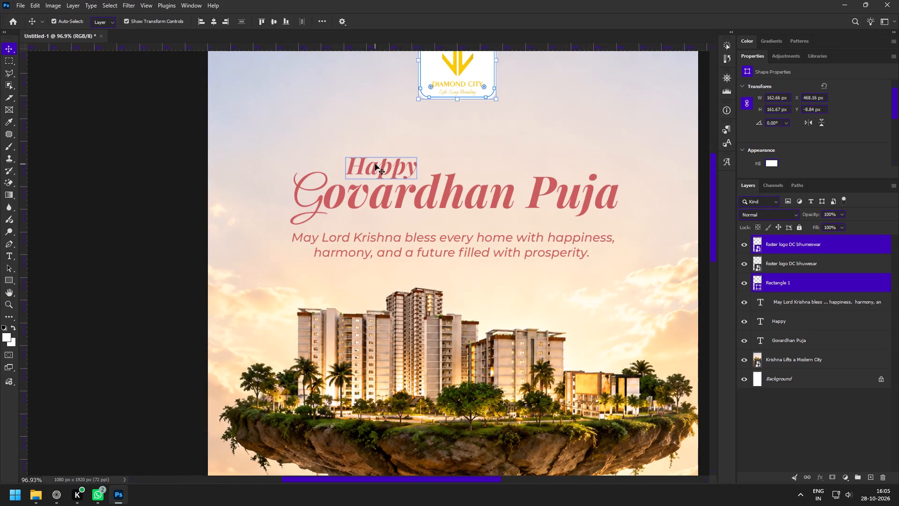
left_click(365, 204, "shift")
left_click(444, 249, "shift")
left_click_drag(446, 251, 446, 244)
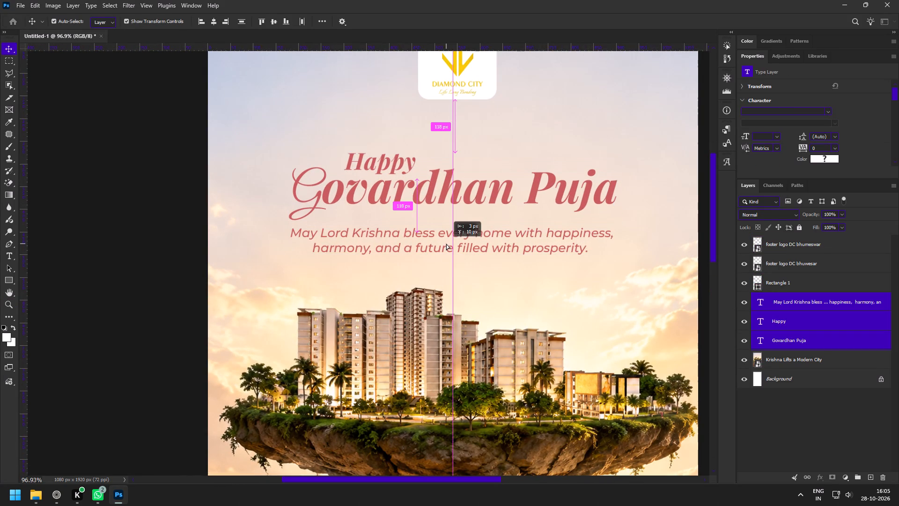
left_click_drag(446, 244, 446, 244)
left_click(284, 276)
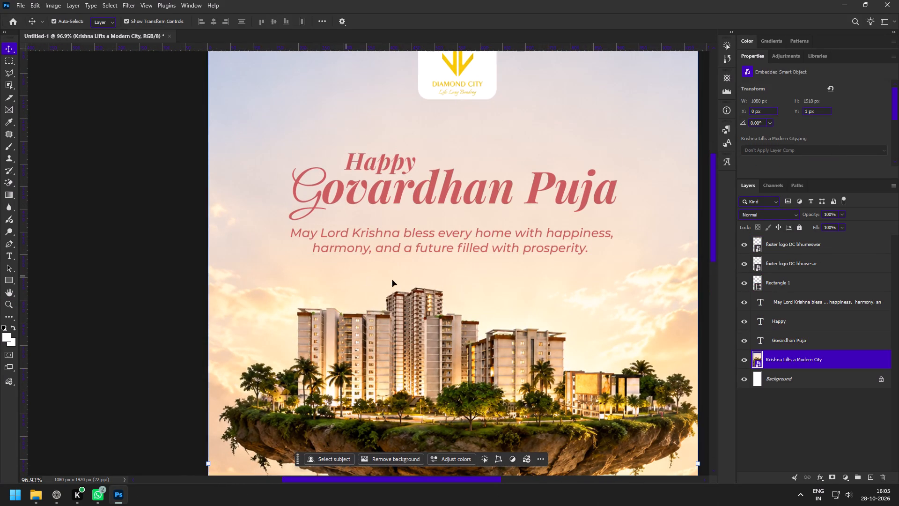
Examine the complete story layout, from the logo panel and greeting text down to the artwork and footer.
key("z")
left_click_drag(467, 292, 432, 270)
key("space")
key("space")
key("space")
key("space")
key("space")
key("space")
key("space")
key("space")
left_click_drag(445, 302, 439, 188)
left_click_drag(438, 245, 445, 252)
left_click_drag(431, 264, 437, 271)
key("space")
key("space")
left_click_drag(478, 298, 467, 288)
left_click_drag(468, 290, 459, 288)
key("space")
key("space")
key("space")
key("space")
left_click_drag(467, 289, 440, 291)
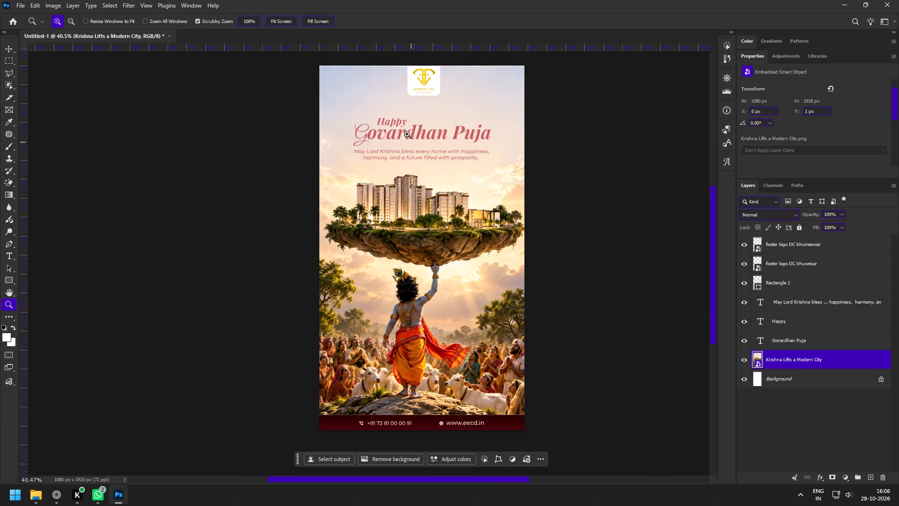
Set the blessing message below the title to the Montserrat SemiBold Italic font style.
left_click_drag(406, 132, 421, 147)
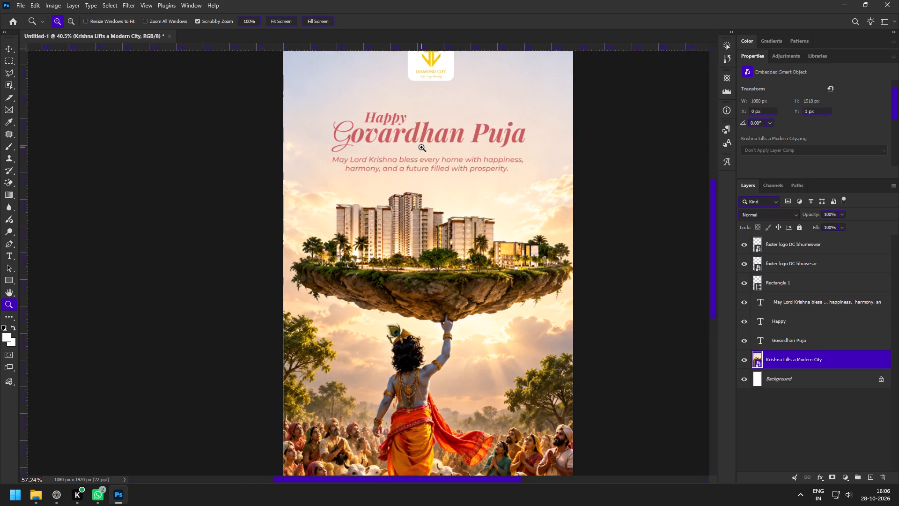
left_click_drag(421, 147, 422, 148)
key("v")
left_click(368, 174)
left_click(420, 164)
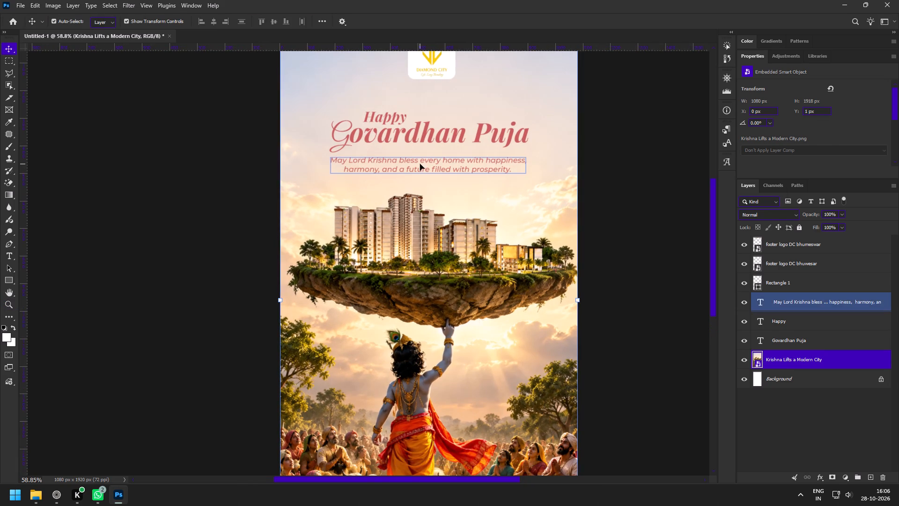
left_click(832, 124)
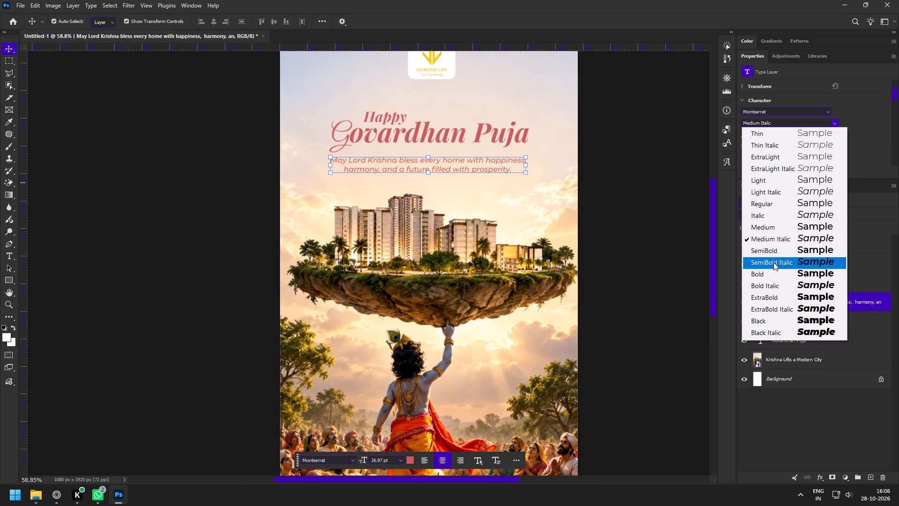
left_click(776, 263)
key("z")
left_click_drag(483, 237, 467, 227)
key("space")
left_click_drag(465, 247, 468, 230)
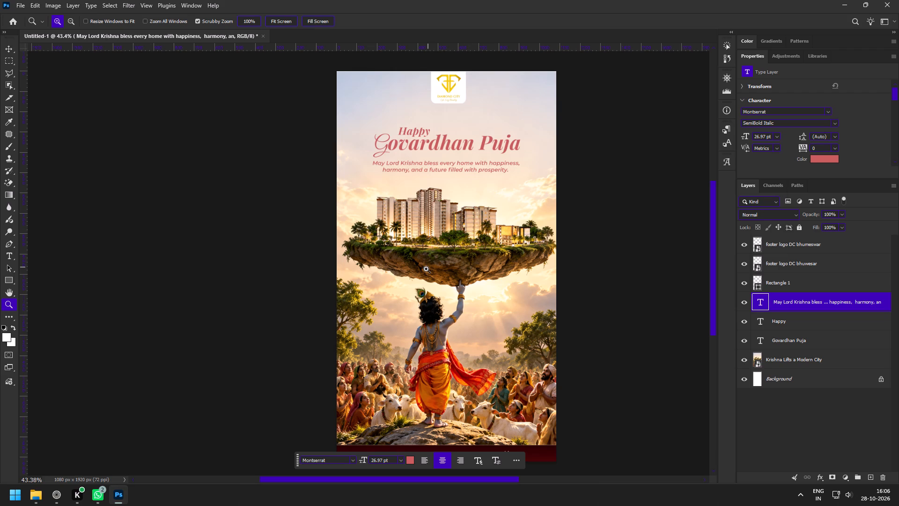
Switch to the Zen browser and search Pinterest for "magical background", looking over the suggested images.
left_click(62, 499)
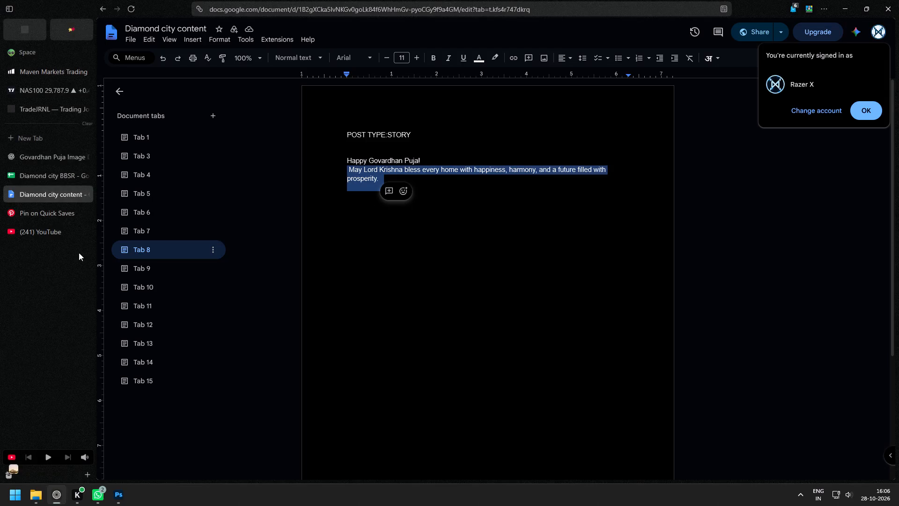
left_click(115, 504)
left_click(116, 502)
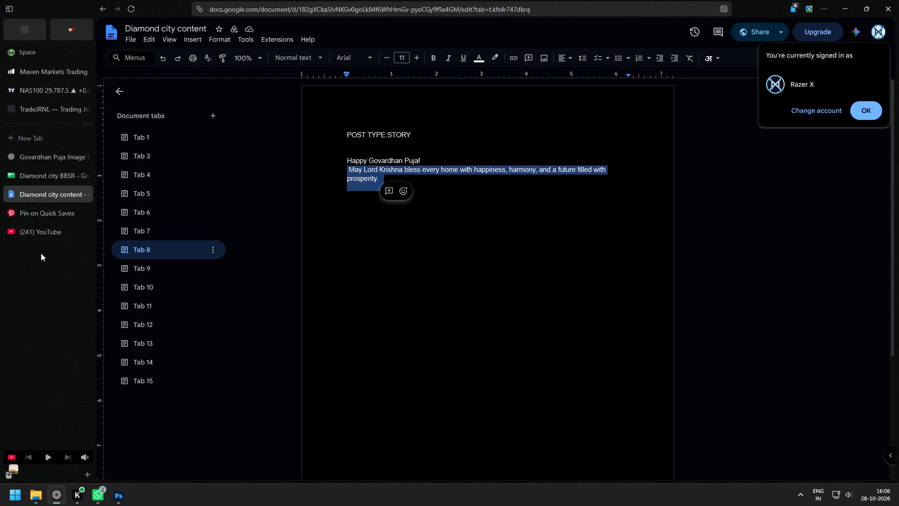
left_click(40, 179)
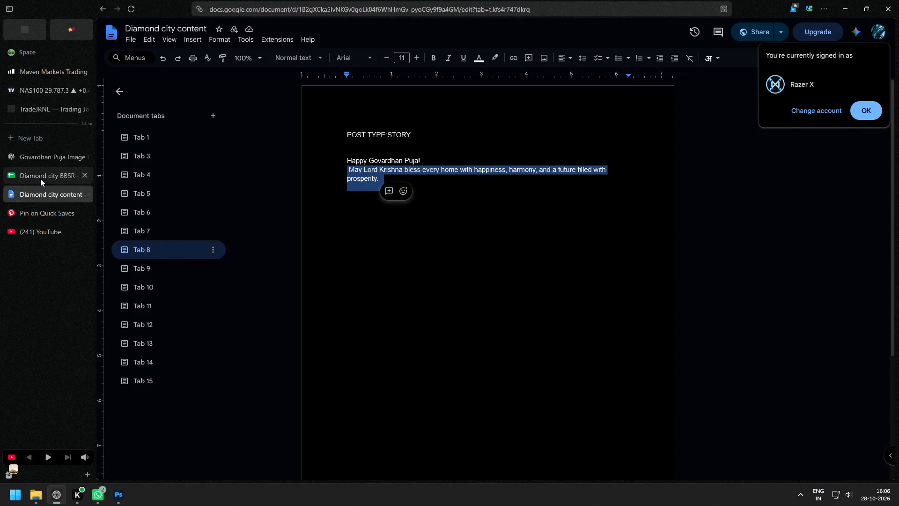
left_click(41, 210)
left_click(201, 31)
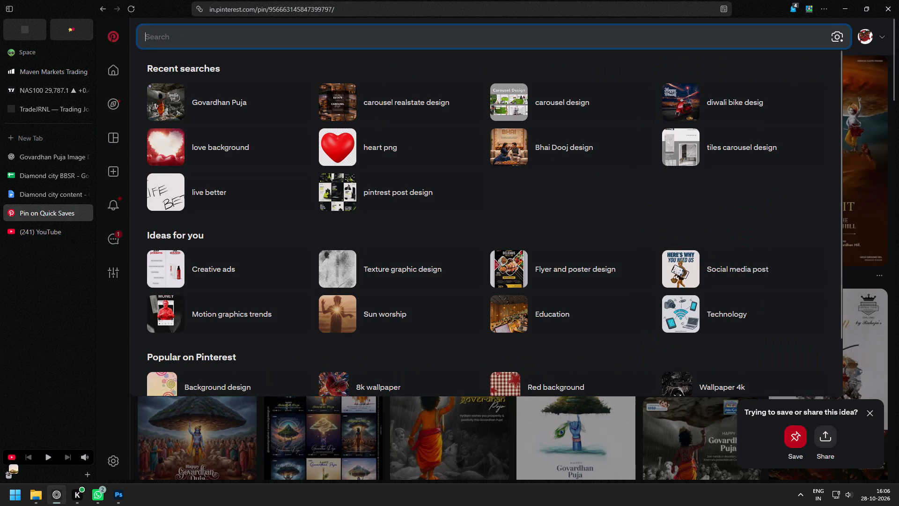
type("magical background")
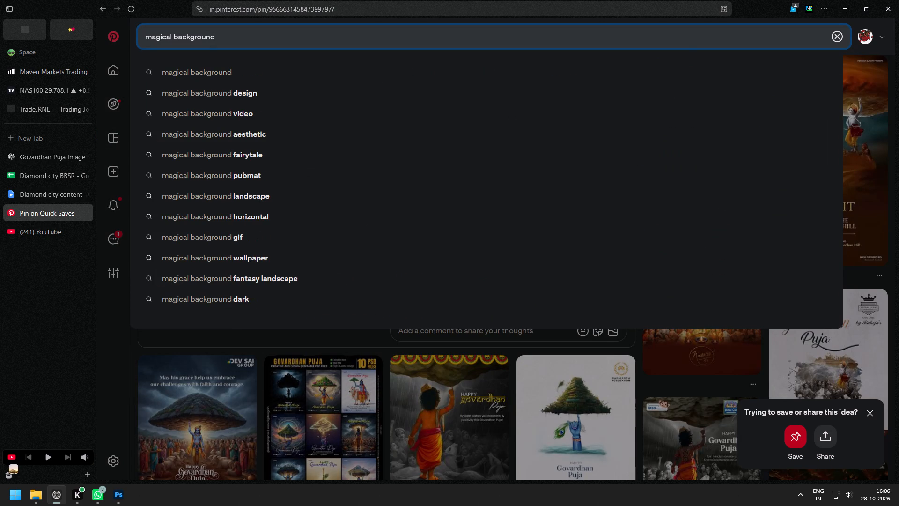
key("Return")
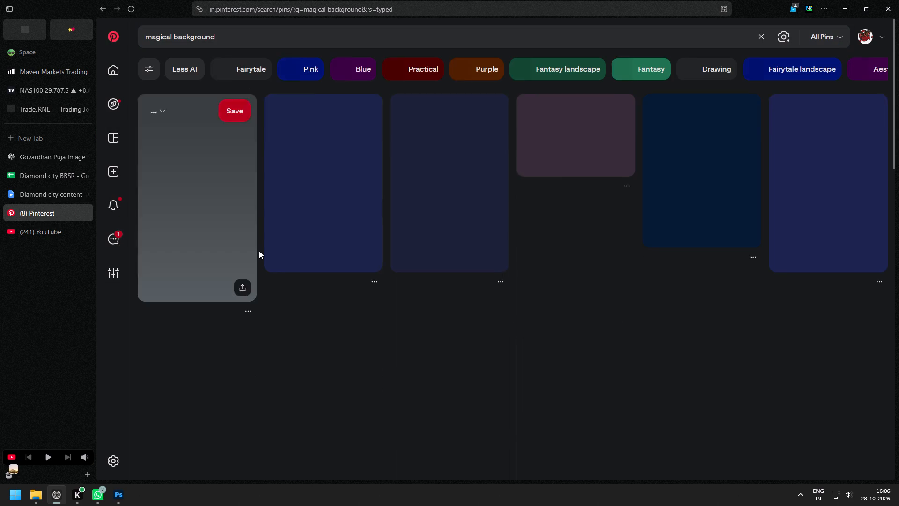
scroll(327, 281, "down", 3)
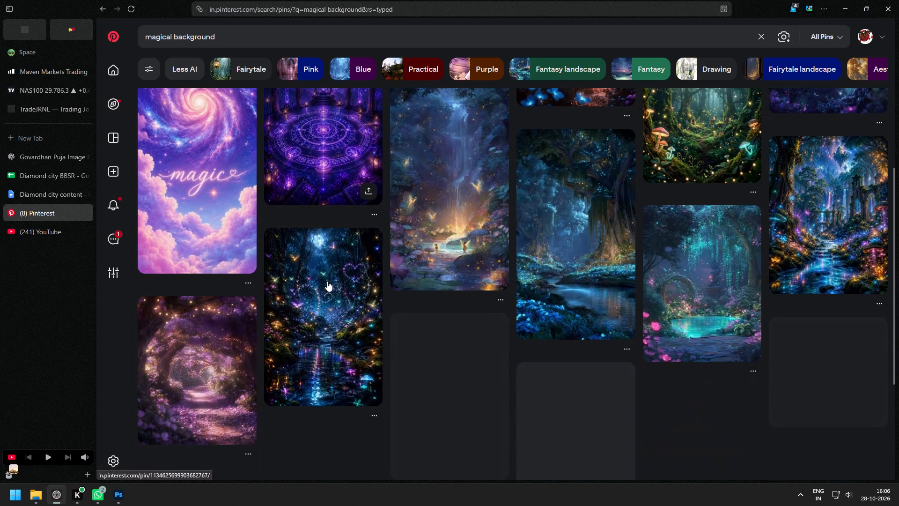
scroll(327, 281, "up", 6)
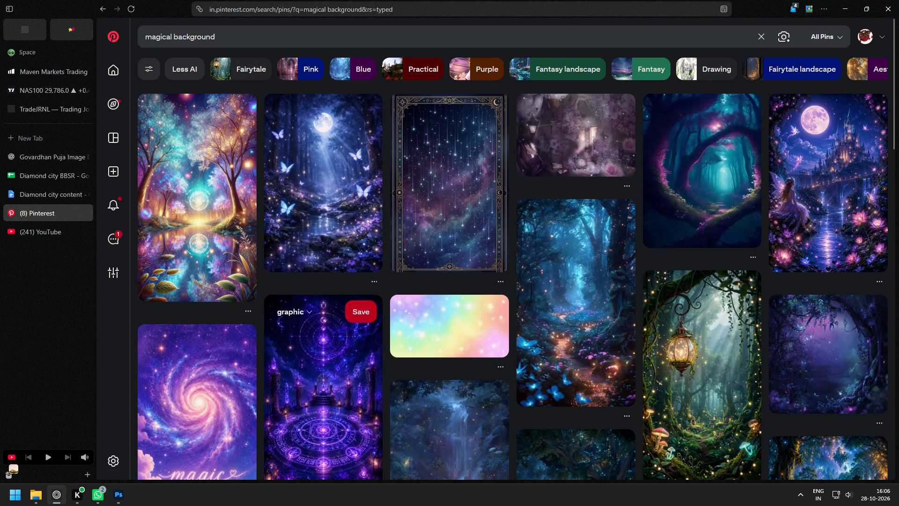
Search Pinterest for "glare background", open the golden sparkles image, and from it open the related dark image with orange sparks.
left_click_drag(172, 37, 85, 46)
key("s")
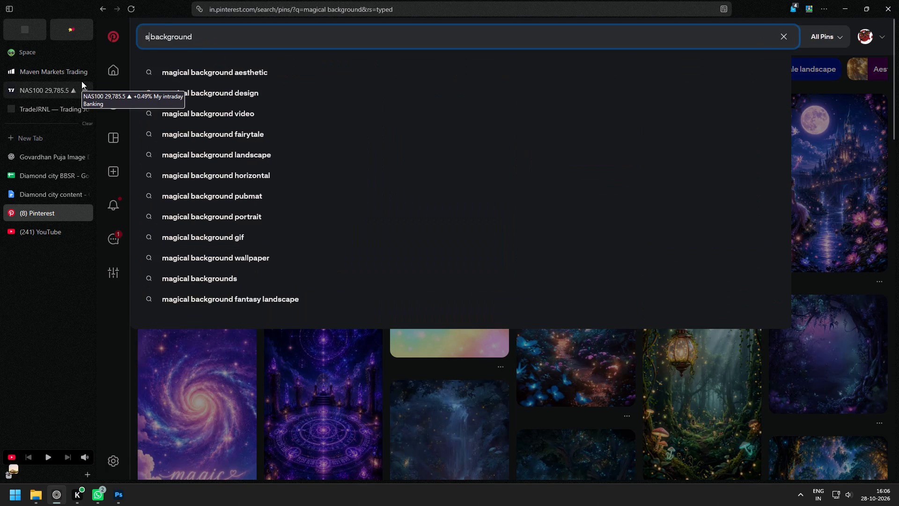
key("BackSpace")
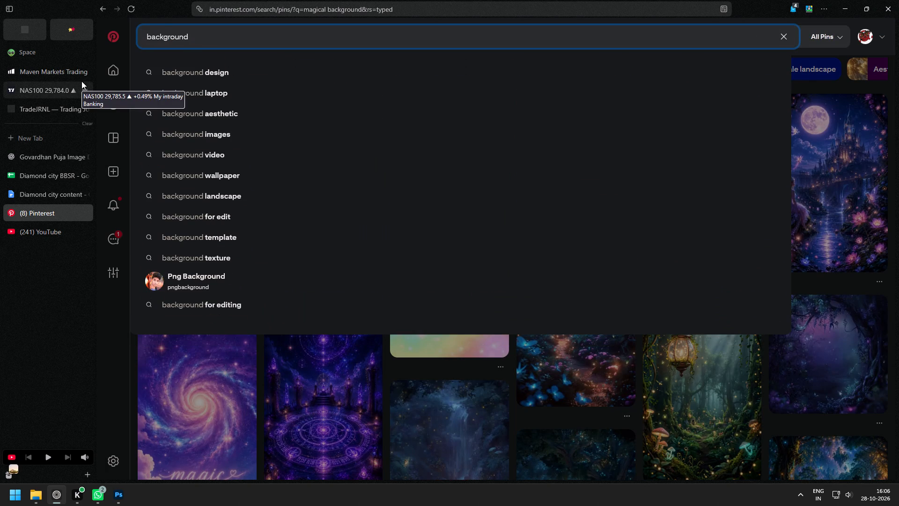
type("glare")
key("Return")
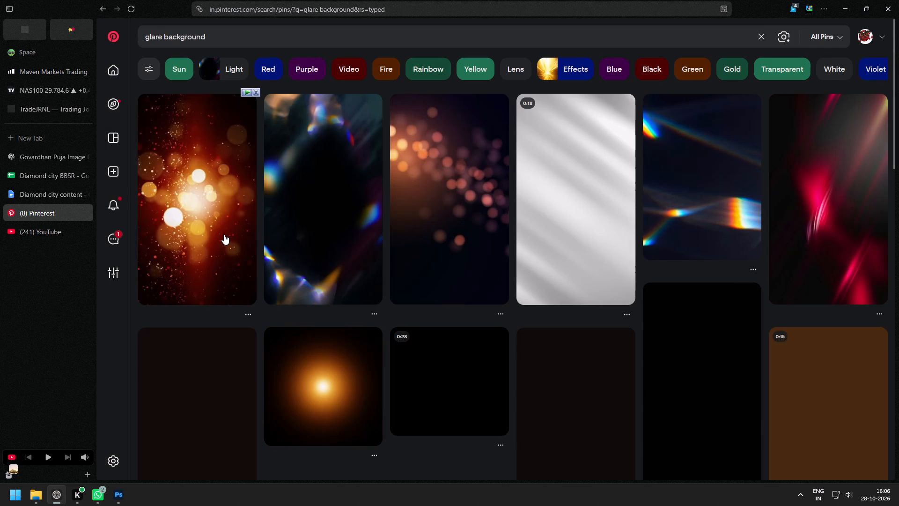
left_click(207, 203)
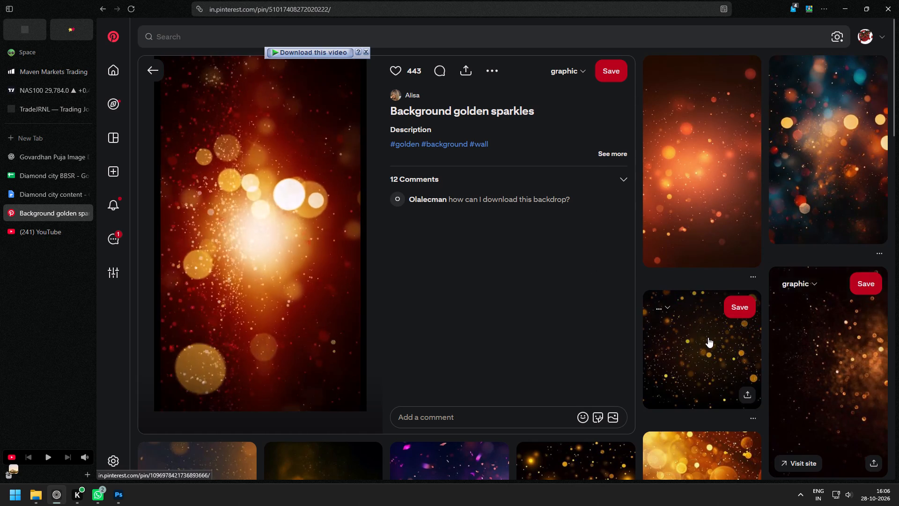
left_click(808, 358)
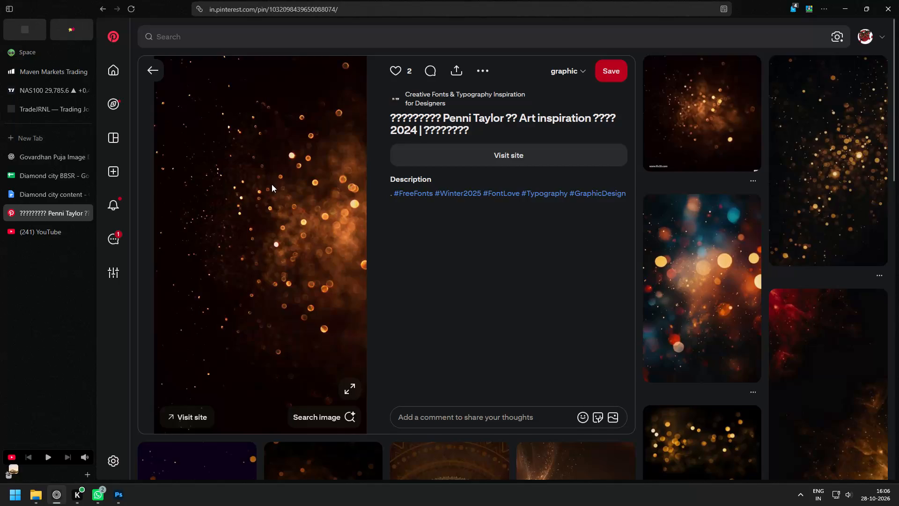
Copy the dark orange-spark image from Pinterest and paste it into the Photoshop story above the blessing message layer.
scroll(272, 184, "down", 1)
scroll(272, 184, "up", 3)
right_click(279, 165)
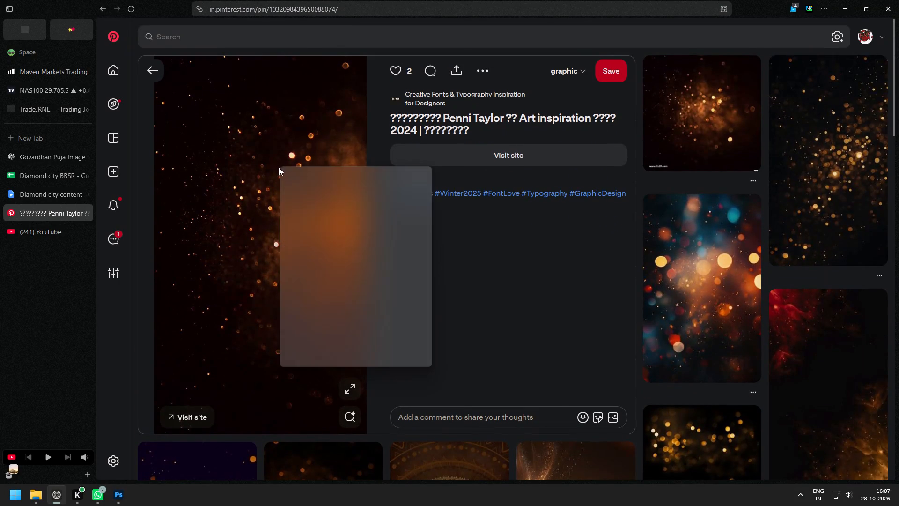
left_click(302, 204)
left_click(118, 492)
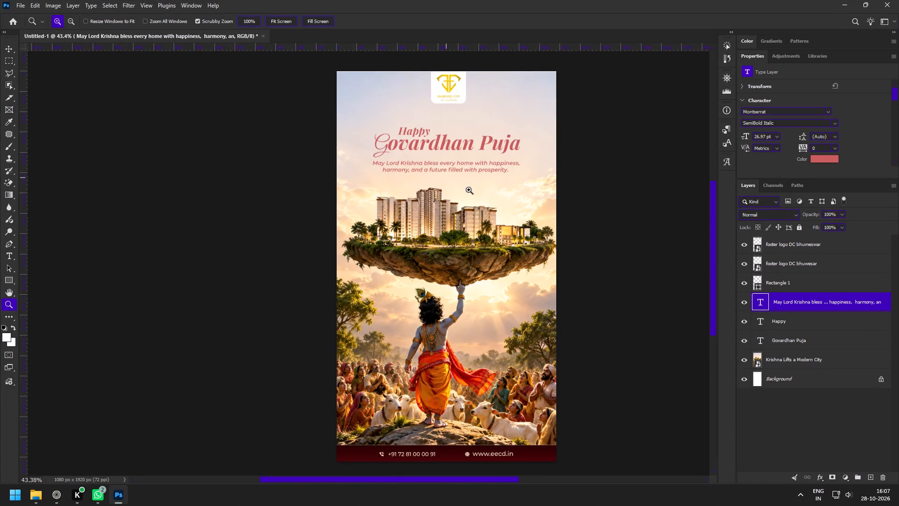
key("ctrl+v")
key("v")
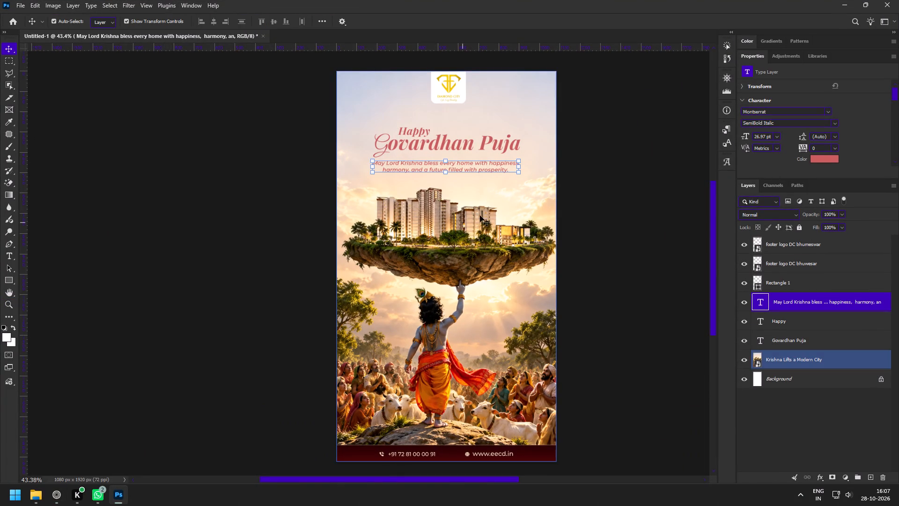
key("ctrl+v")
left_click(58, 493)
right_click(295, 227)
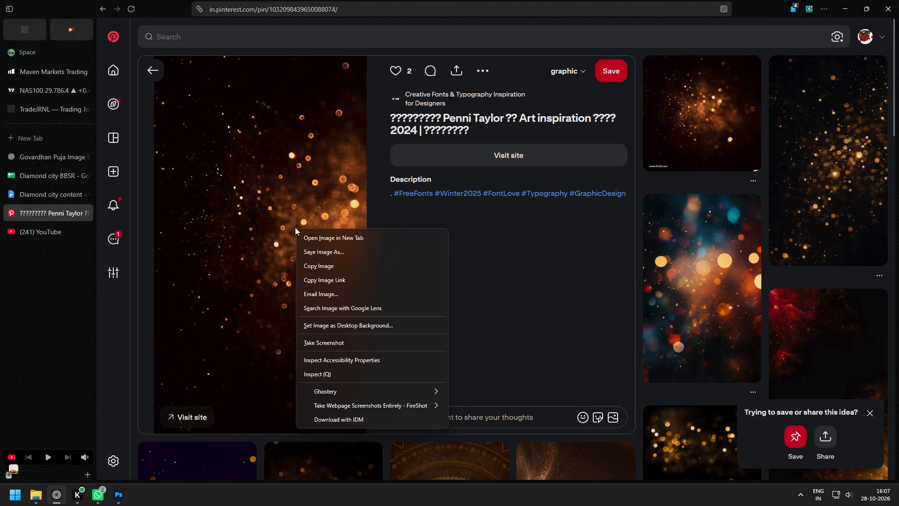
left_click(324, 267)
left_click(122, 489)
key("ctrl+v")
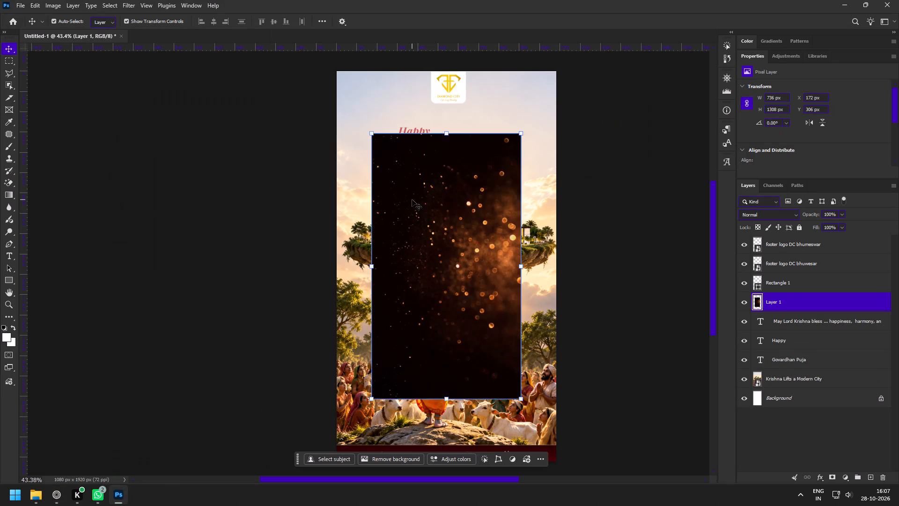
Blend the pasted spark image in Screen mode and scale it to about 147% so it spans the full canvas width.
left_click(775, 214)
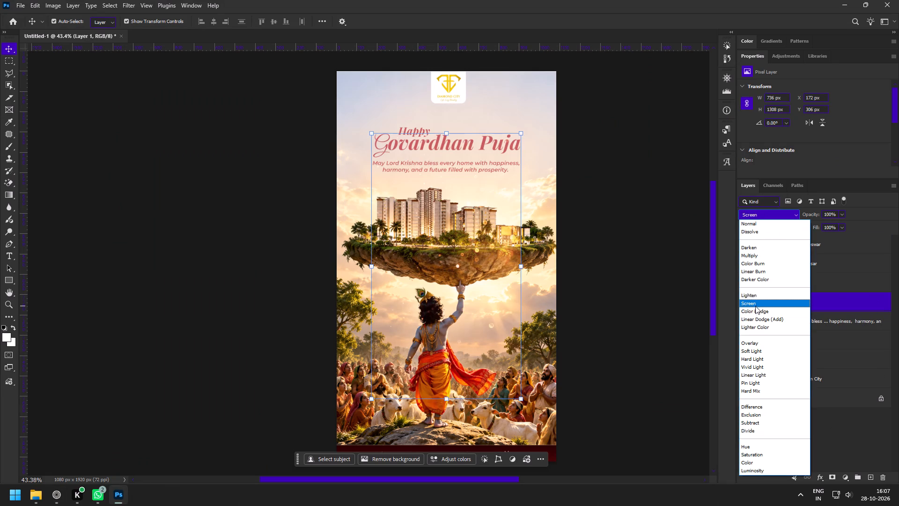
left_click(756, 305)
left_click_drag(519, 264, 556, 263)
left_click(527, 307, "shift")
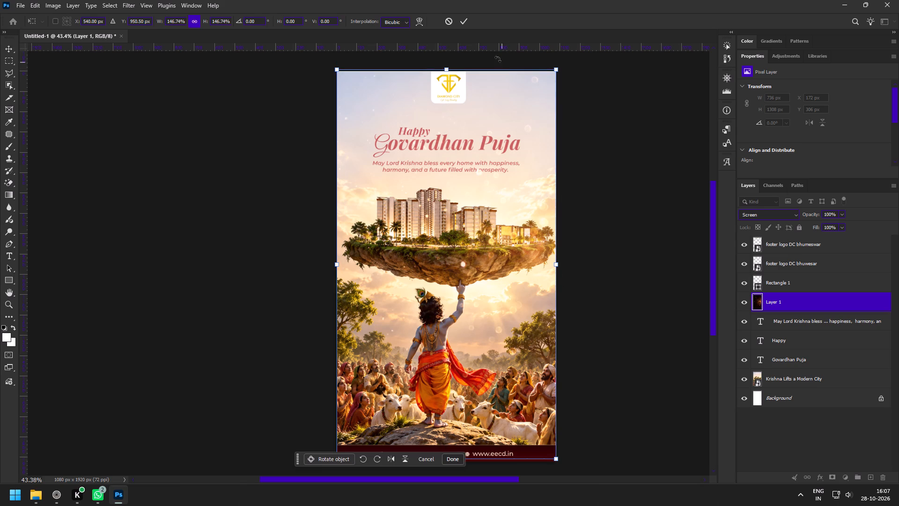
left_click(467, 24)
Move the spark layer below the greeting text layers, directly above the Krishna artwork.
key("z")
left_click_drag(495, 228, 513, 238)
key("v")
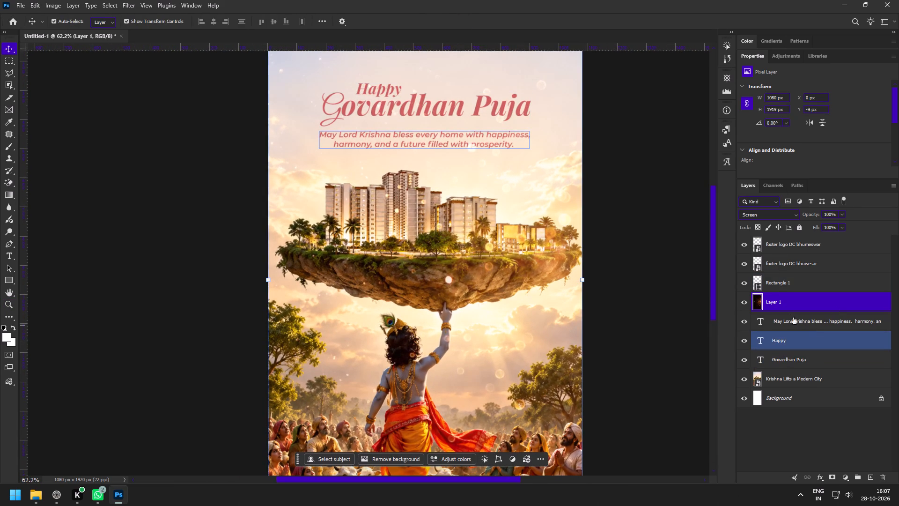
left_click_drag(785, 306, 785, 375)
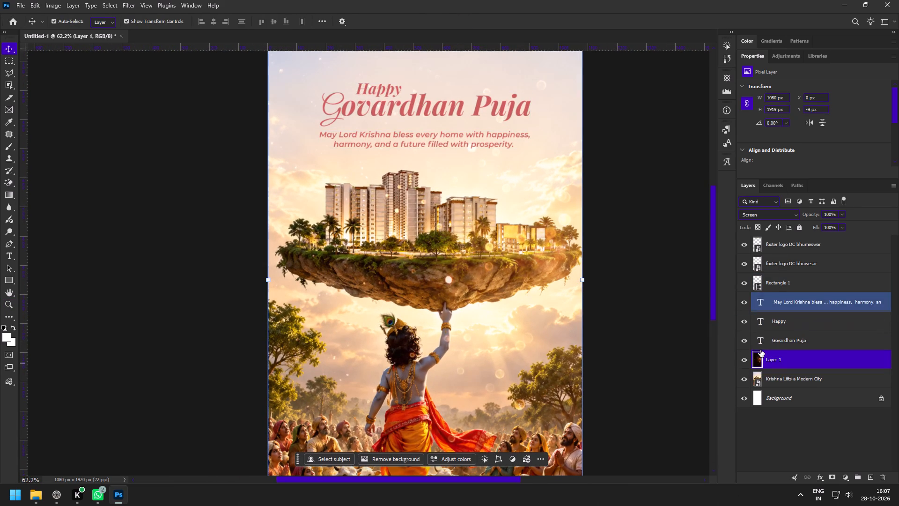
Add a layer mask to the spark layer.
key("z")
left_click_drag(503, 226, 512, 236)
key("v")
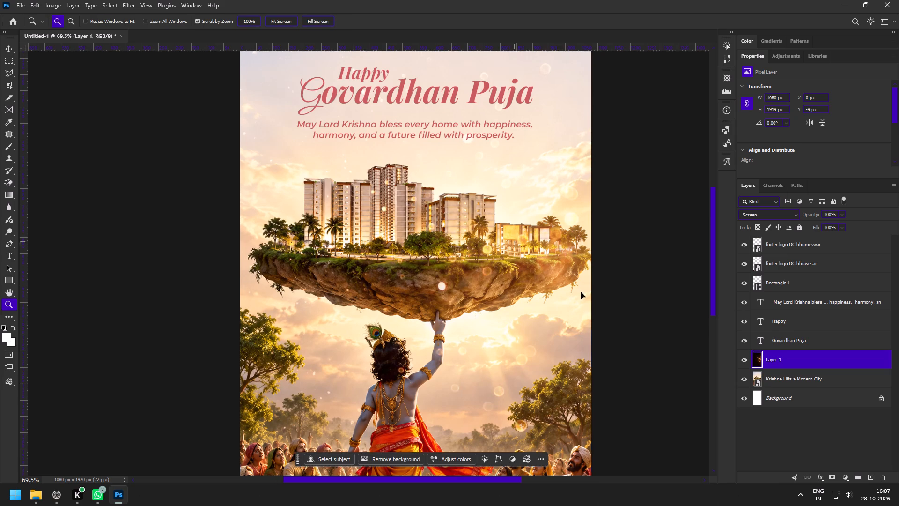
left_click(831, 475)
Fade the sparks in the sky around the logo, title and blessing by painting the mask black with a large 30% opacity brush.
key("b")
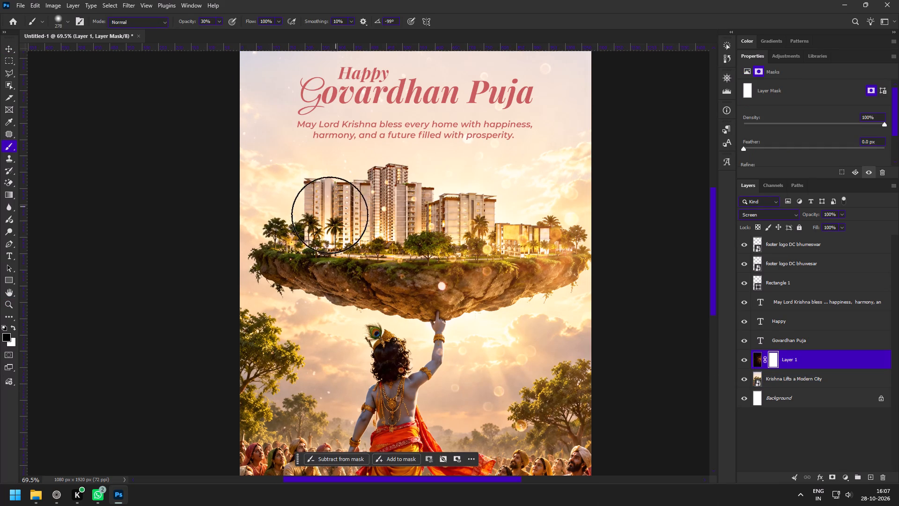
right_click_drag(331, 218, 424, 238, "alt")
left_click(429, 81)
key("space")
key("space")
key("space")
left_click_drag(457, 122, 435, 215)
left_click_drag(412, 134, 504, 149)
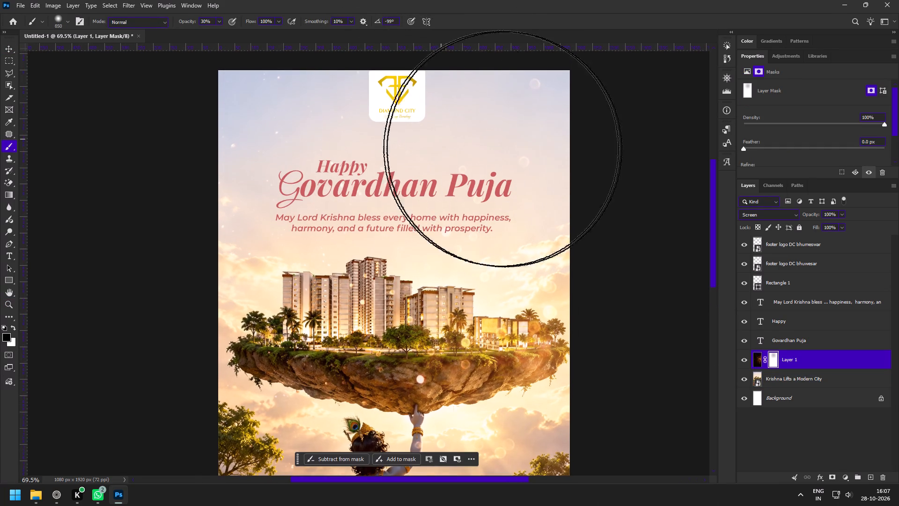
left_click_drag(504, 149, 550, 153)
left_click(547, 136)
left_click_drag(547, 134, 541, 136)
left_click(434, 167)
left_click_drag(452, 171, 436, 168)
triple_click(298, 156)
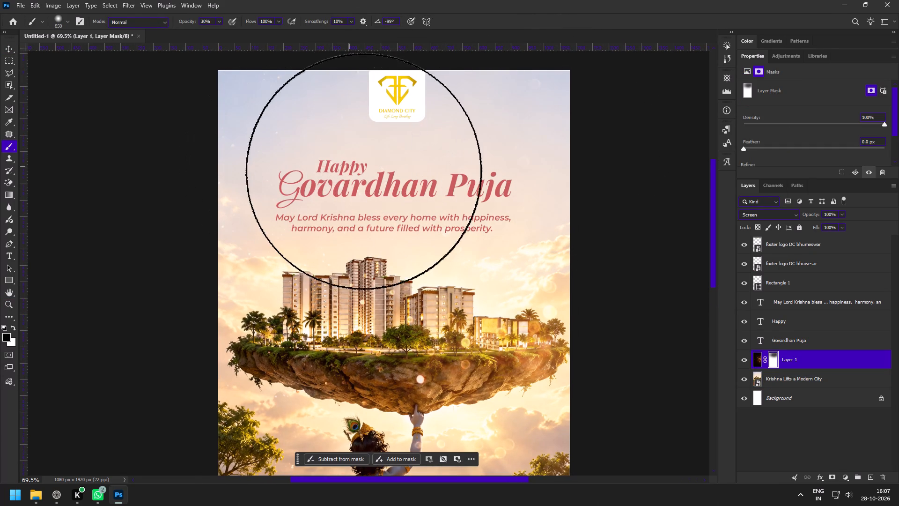
left_click(366, 172)
left_click(465, 183)
Examine the masked sparks around the greeting text up close and the complete story from logo to footer.
key("z")
left_click_drag(369, 198, 383, 208)
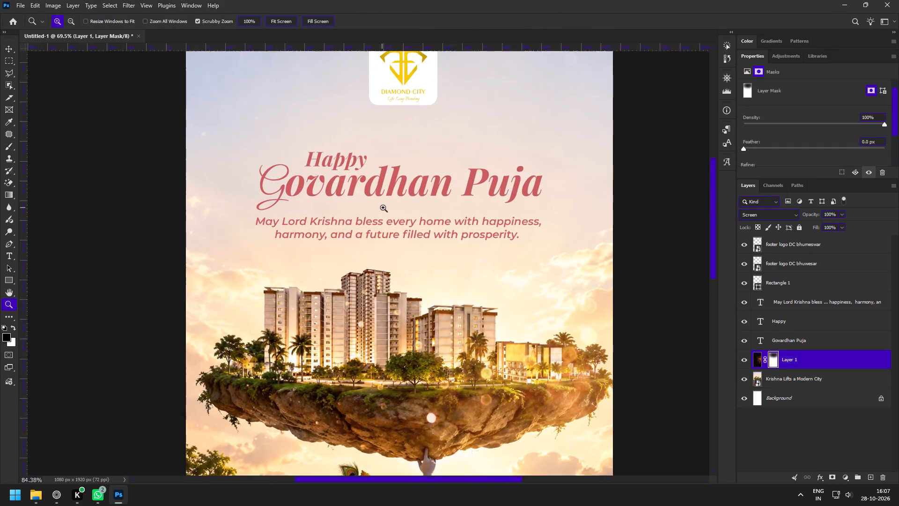
left_click_drag(383, 208, 394, 213)
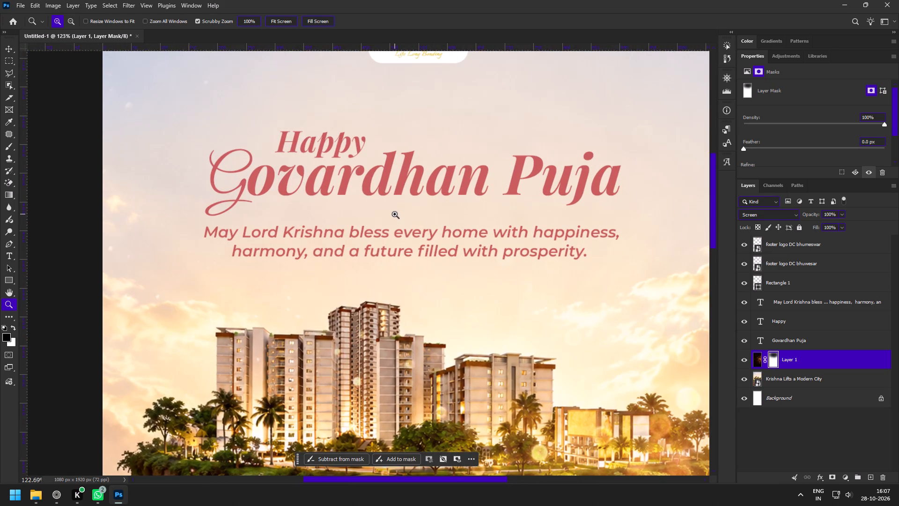
left_click_drag(404, 241, 344, 213)
key("space")
key("space")
left_click_drag(417, 265, 424, 216)
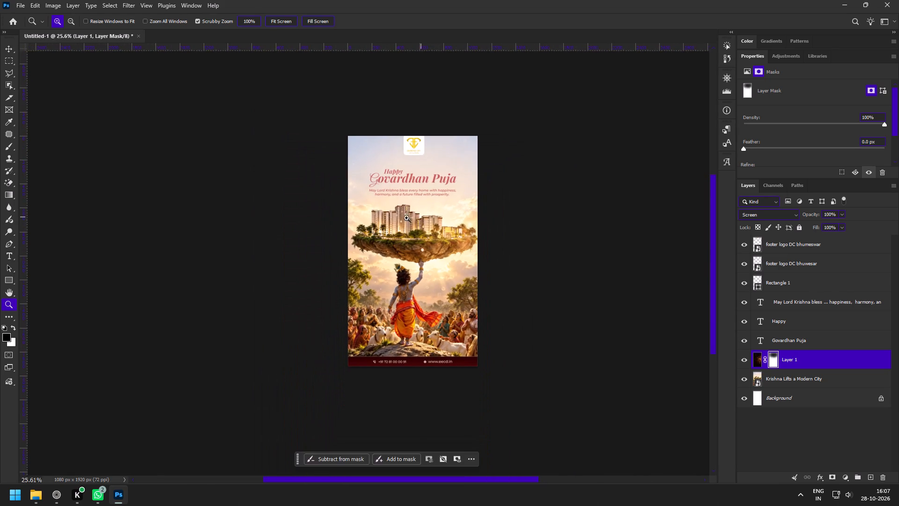
left_click_drag(402, 218, 416, 230)
left_click_drag(389, 215, 399, 225)
left_click_drag(413, 250, 424, 266)
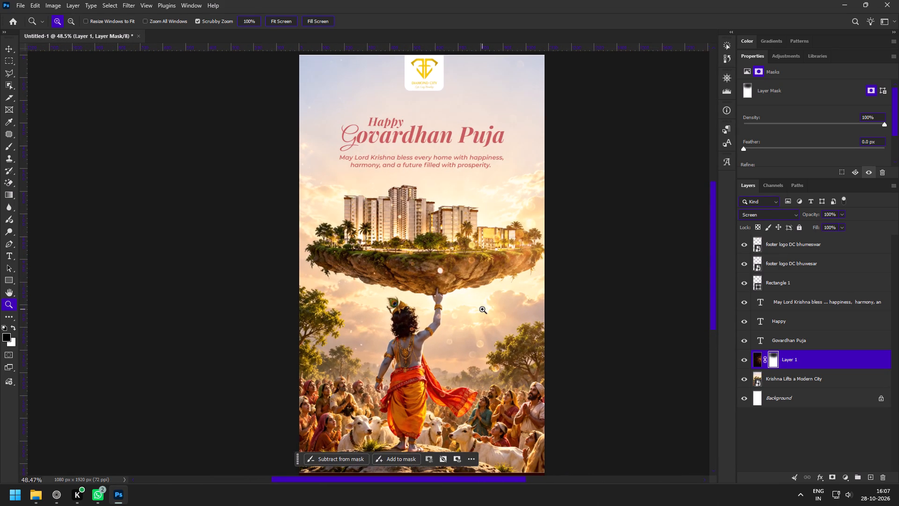
scroll(482, 309, "down", 3)
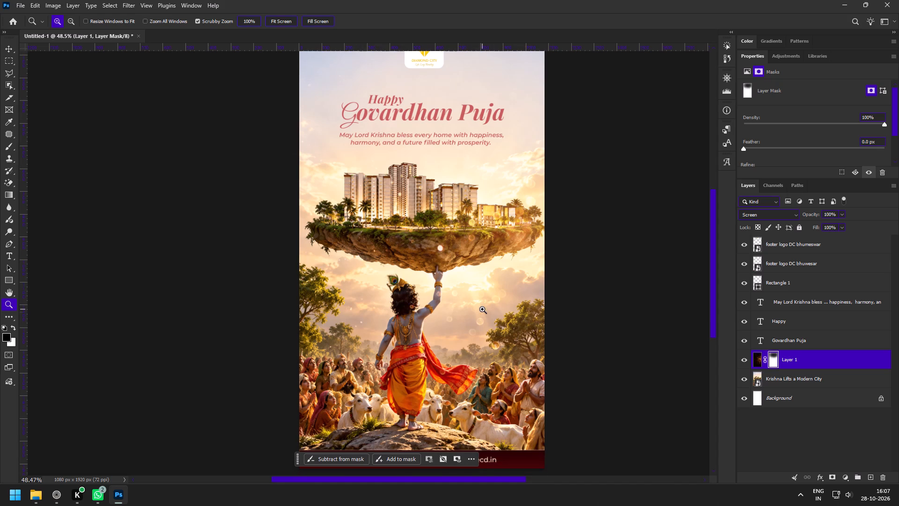
scroll(482, 309, "up", 6)
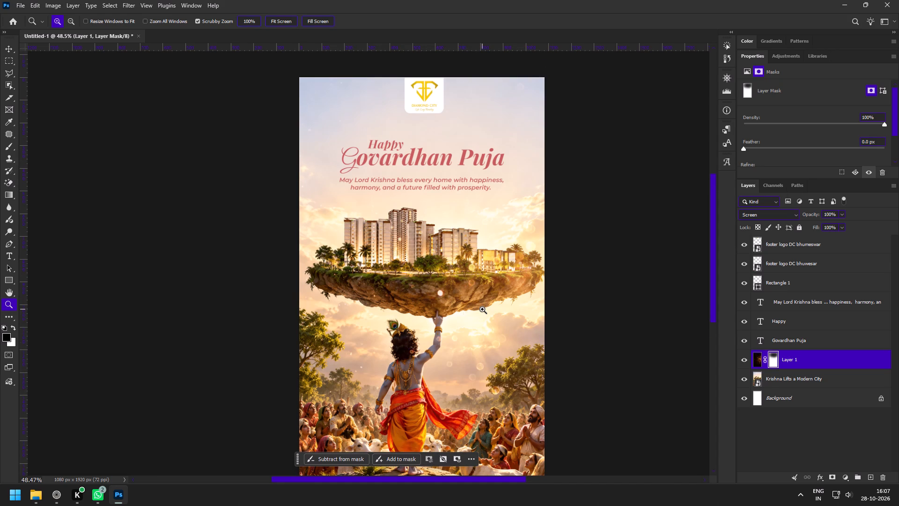
left_click_drag(482, 327, 464, 315)
key("space")
key("space")
key("space")
left_click_drag(479, 337, 464, 313)
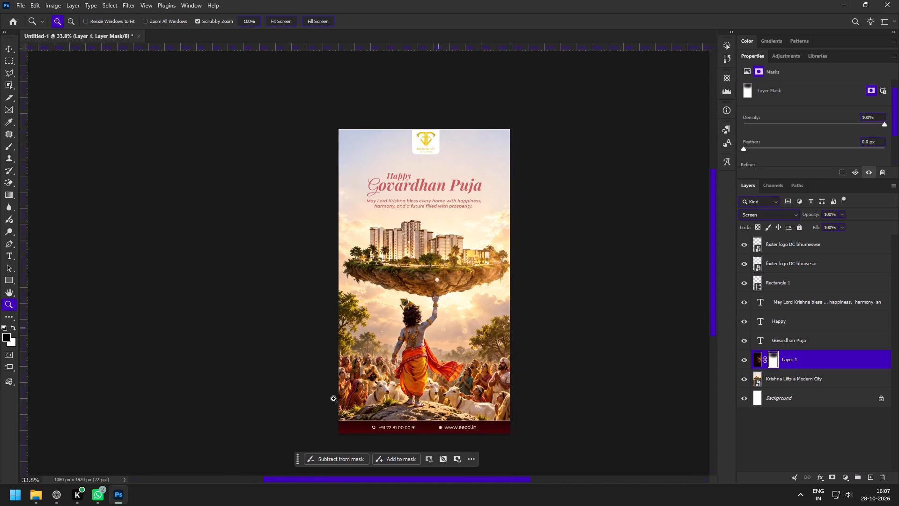
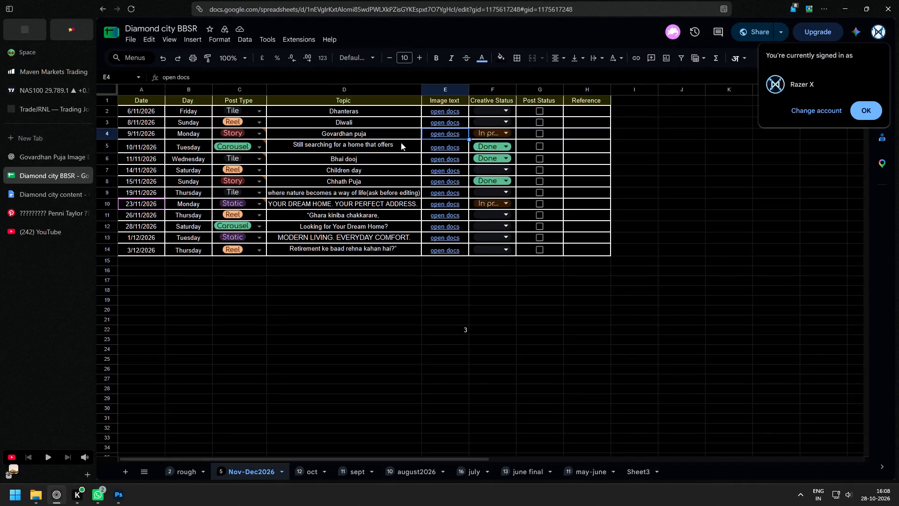
Set the creative status of the 9/11/2026 Govardhan puja story row to Done.
left_click(484, 132)
left_click(482, 144)
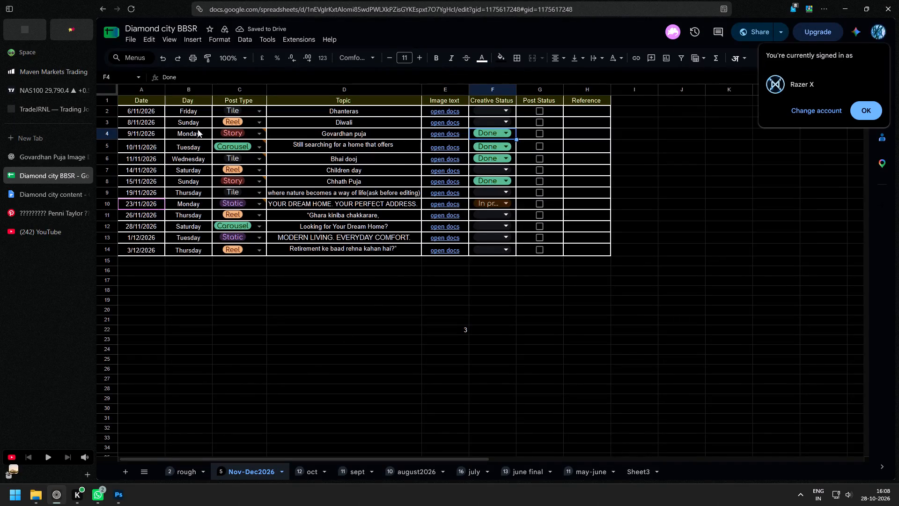
In Photoshop, save the story as a PSD named 9 Nov story in the Dimond City Ested state folder.
left_click(122, 494)
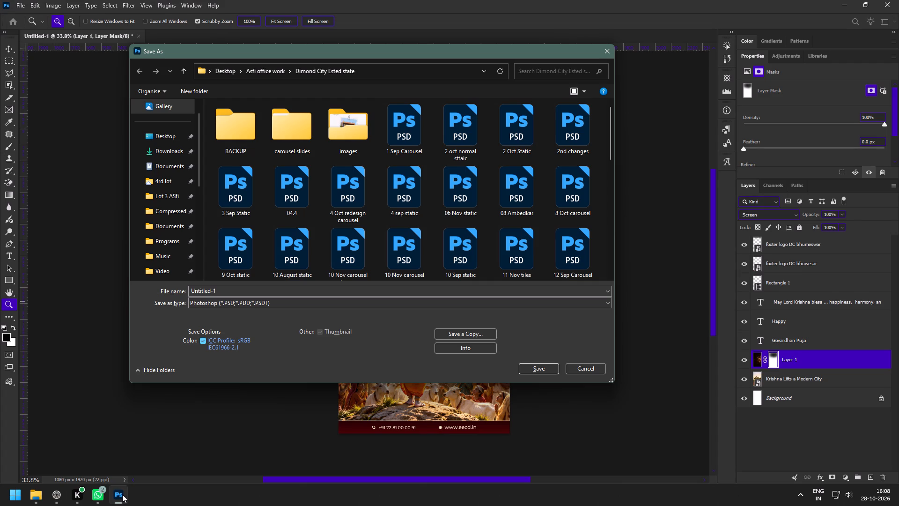
left_click(232, 290)
key("ctrl+a")
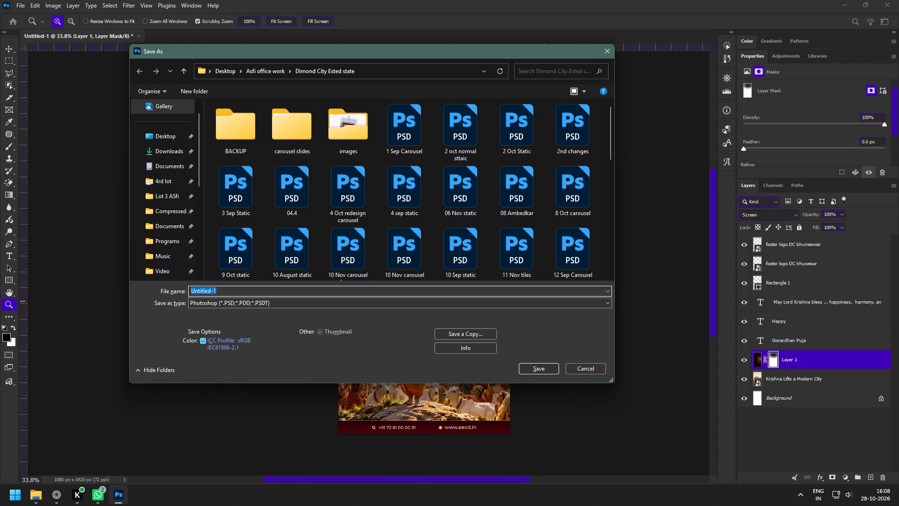
type("9 Nob")
key("BackSpace")
type("v")
key("space")
type("story")
key("space")
key("Return")
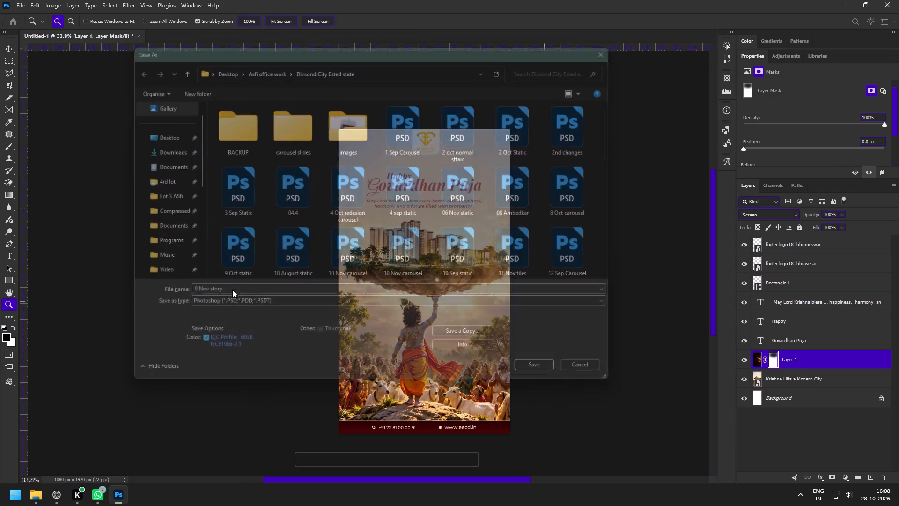
key("Return")
Examine the complete story from logo to footer at a larger view and save the document again.
key("z")
left_click_drag(324, 294, 324, 294)
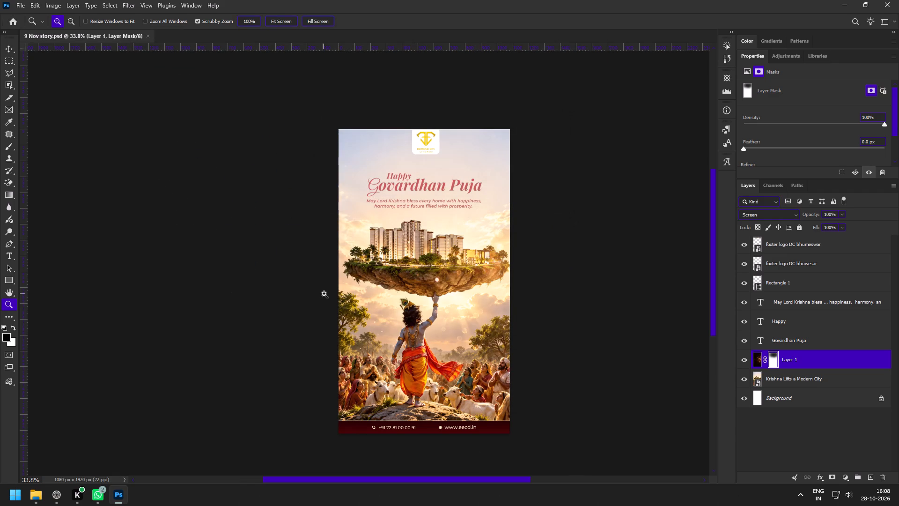
left_click_drag(324, 294, 336, 305)
key("space")
key("space")
key("space")
key("space")
key("space")
key("space")
key("space")
key("space")
key("space")
key("space")
key("space")
key("space")
key("space")
key("space")
left_click_drag(451, 311, 419, 297)
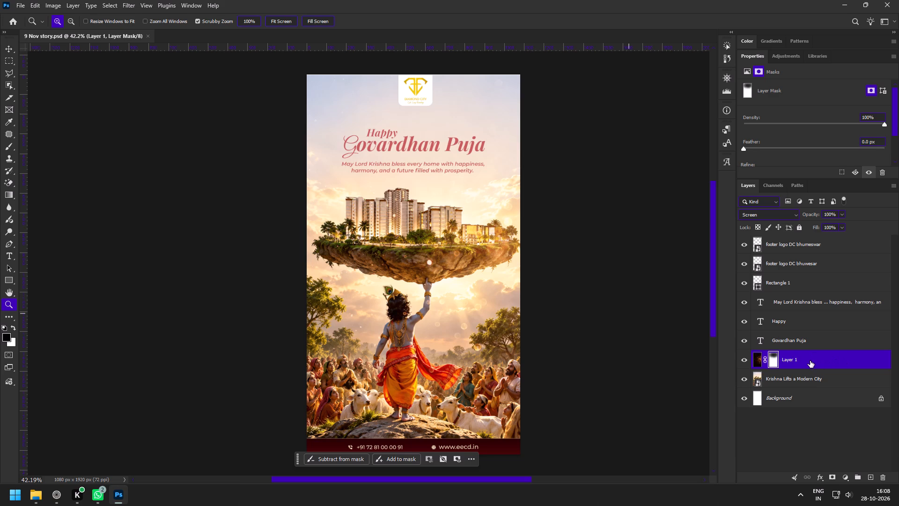
scroll(806, 358, "up", 5)
key("ctrl+s")
Switch to the browser schedule and open the linked content document for the 23/11/2026 static post.
left_click(61, 500)
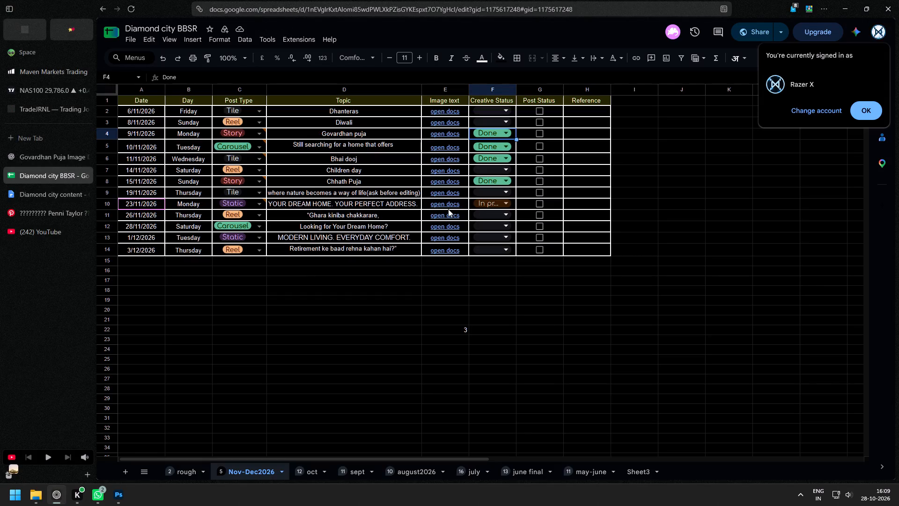
left_click(441, 205)
left_click(452, 221)
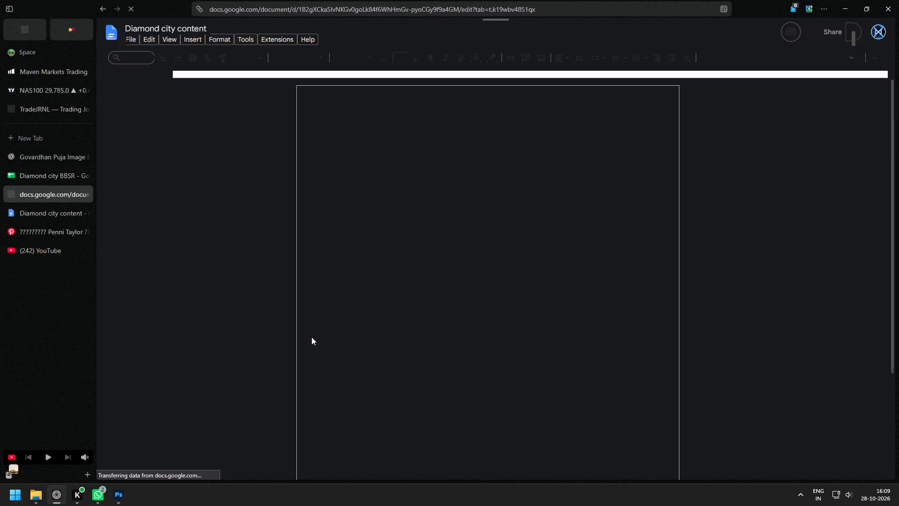
Back in Photoshop, examine the sparks around Krishna up close and the overall story composition from greeting to footer.
left_click(121, 505)
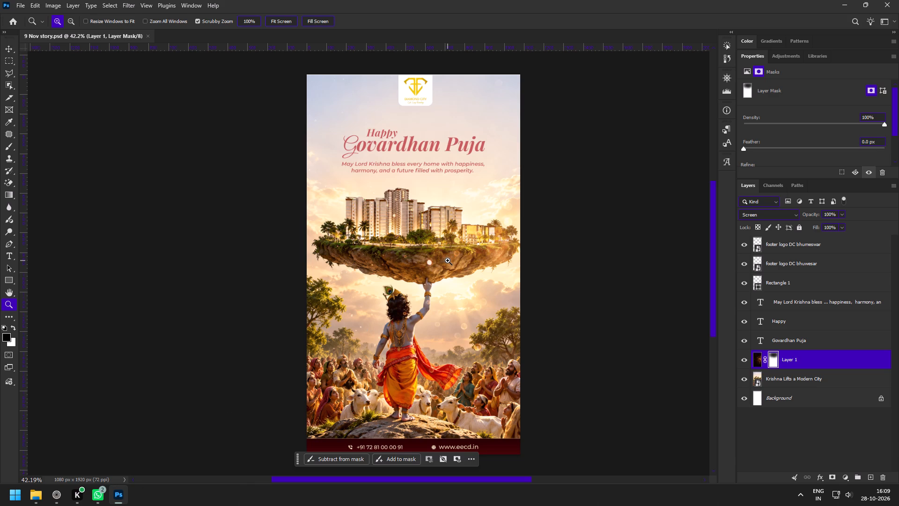
left_click_drag(400, 341, 426, 378)
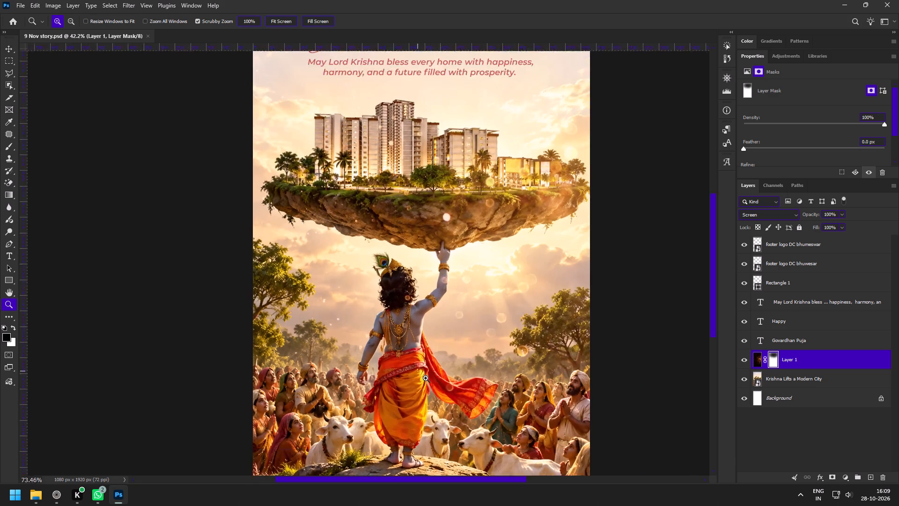
left_click_drag(426, 378, 446, 395)
left_click_drag(459, 358, 445, 358)
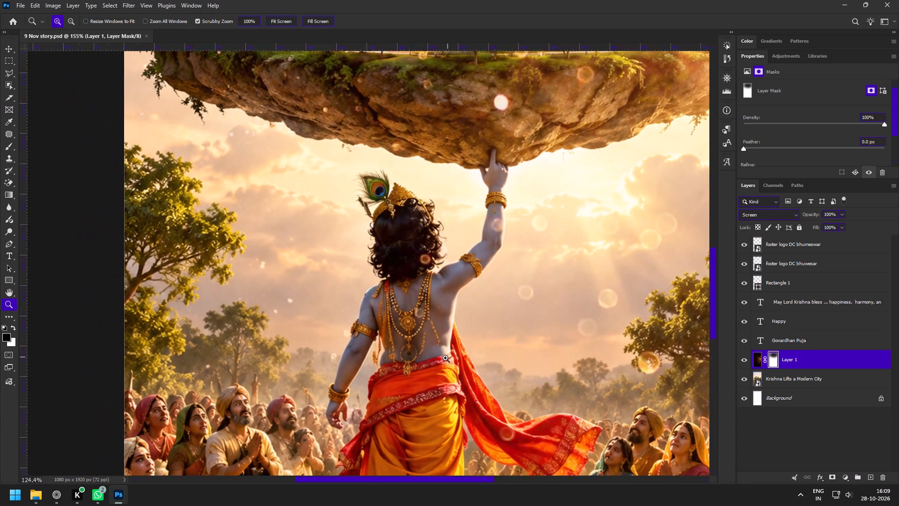
left_click_drag(445, 358, 444, 359)
left_click_drag(489, 356, 461, 349)
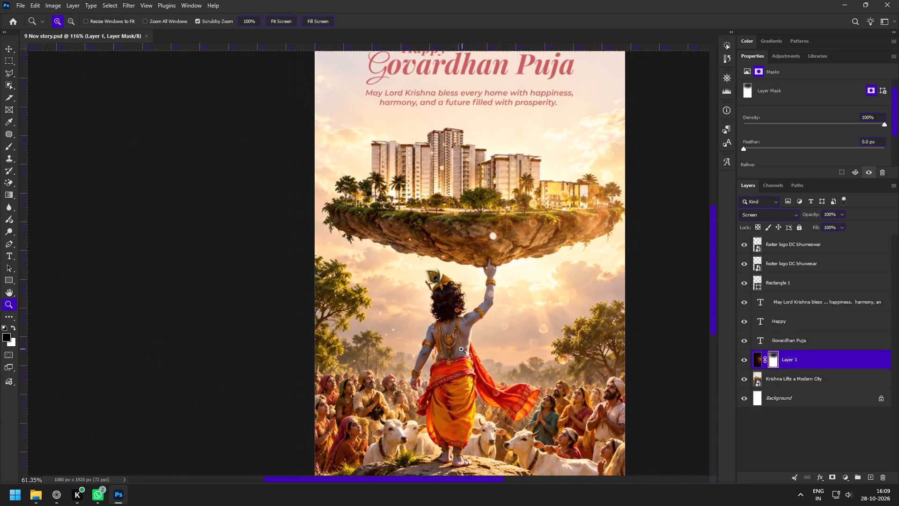
left_click_drag(461, 349, 446, 351)
scroll(571, 353, "down", 2)
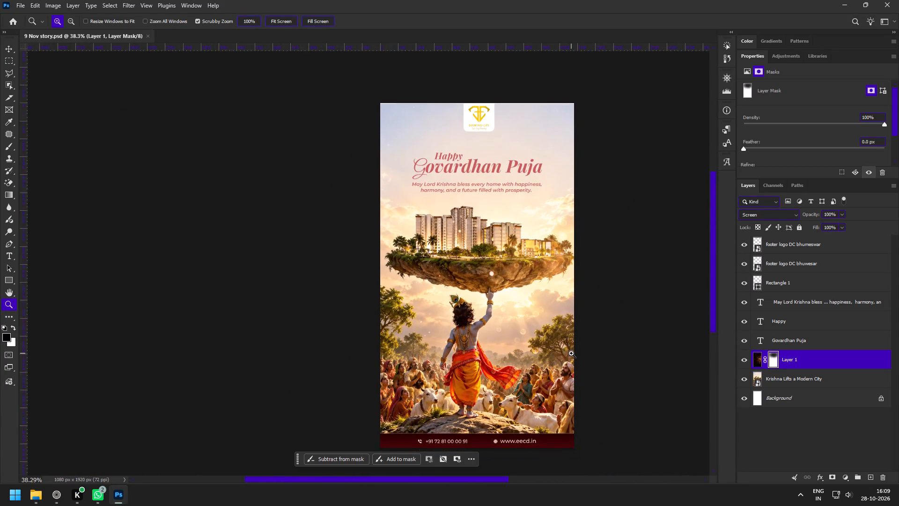
scroll(571, 353, "down", 2)
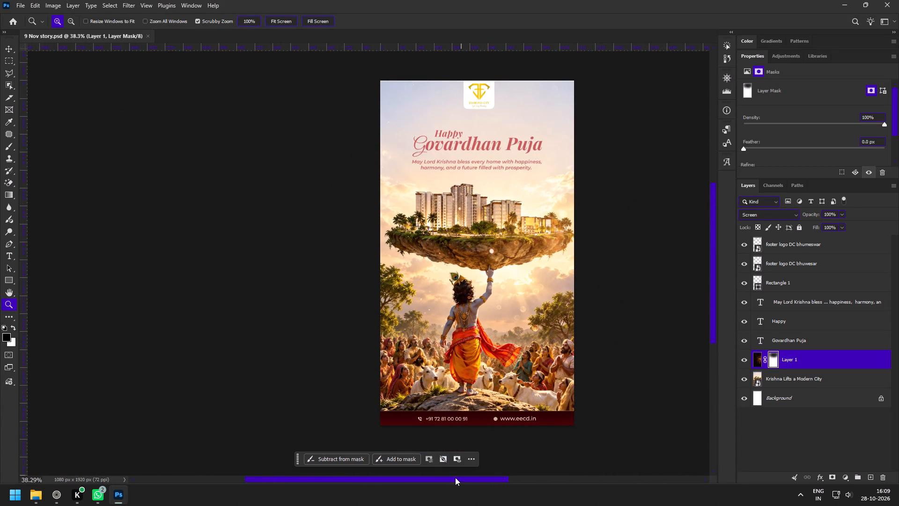
left_click_drag(455, 478, 478, 482)
left_click_drag(455, 277, 462, 285)
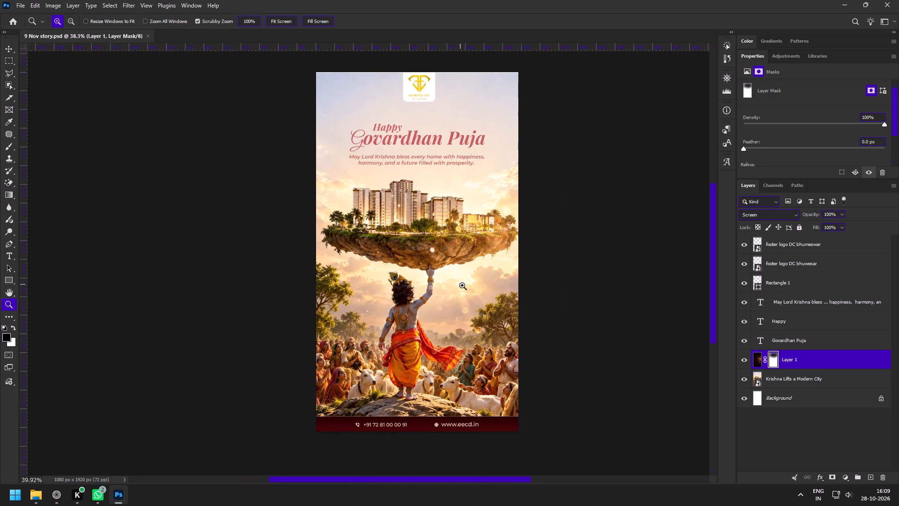
left_click_drag(462, 285, 465, 288)
left_click_drag(435, 211, 445, 217)
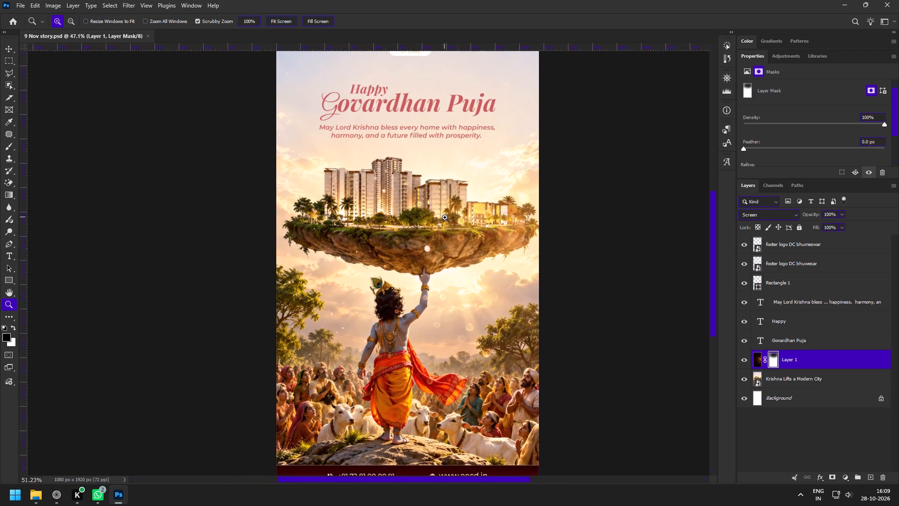
left_click_drag(445, 217, 446, 218)
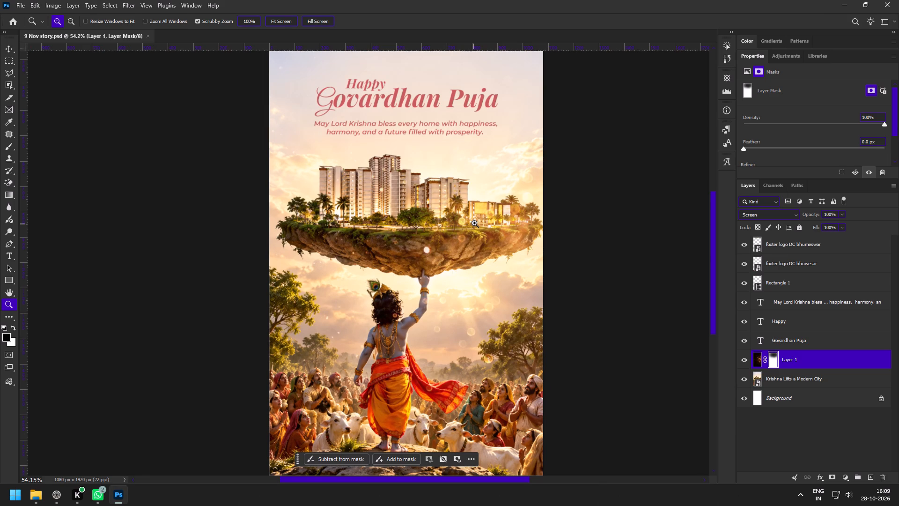
left_click_drag(423, 296, 414, 292)
key("space")
key("space")
left_click_drag(447, 315, 448, 303)
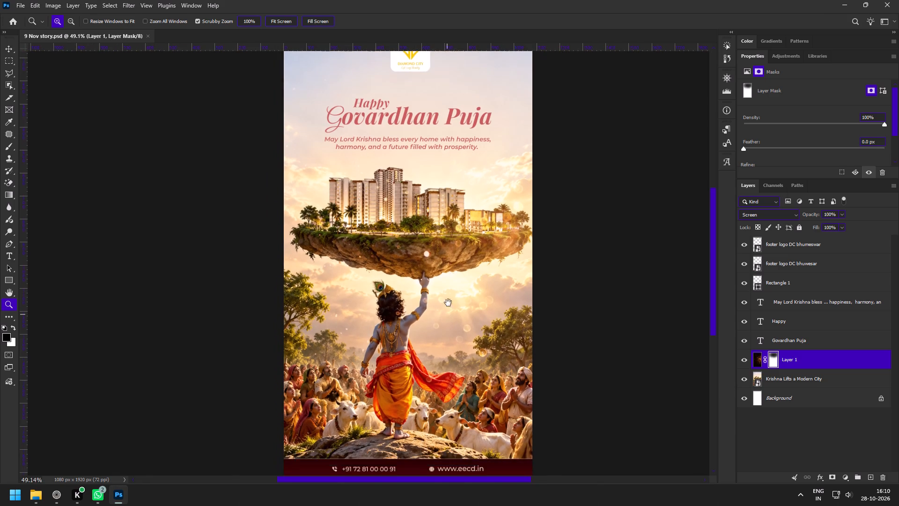
left_click_drag(448, 303, 452, 283)
left_click_drag(456, 283, 448, 280)
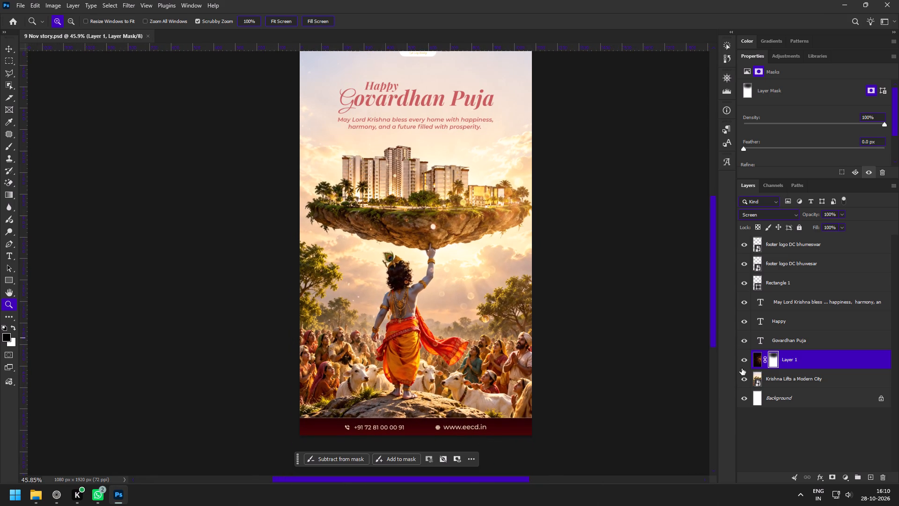
Compare the artwork with the spark layer hidden and shown, and inspect the greeting and floating city closely.
left_click(746, 361)
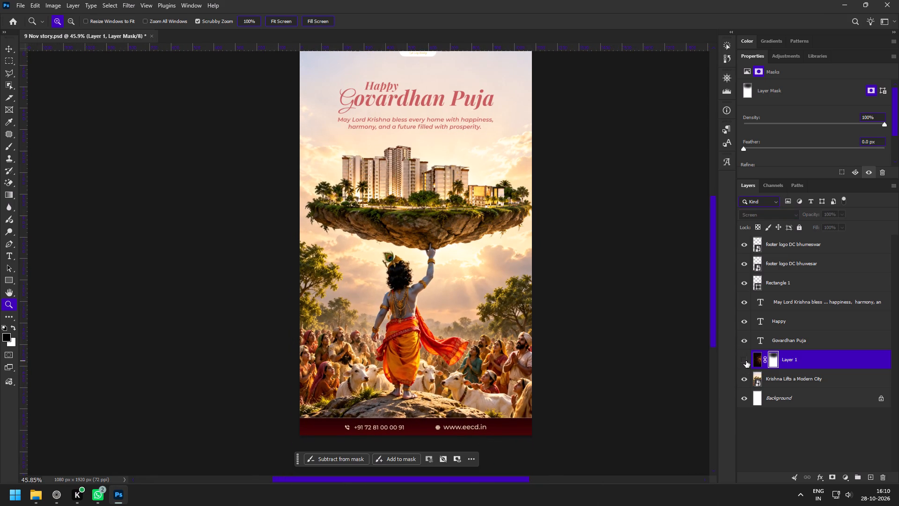
left_click(746, 361)
key("z")
left_click_drag(384, 168, 396, 177)
key("space")
key("space")
key("space")
key("space")
left_click_drag(407, 184, 413, 241)
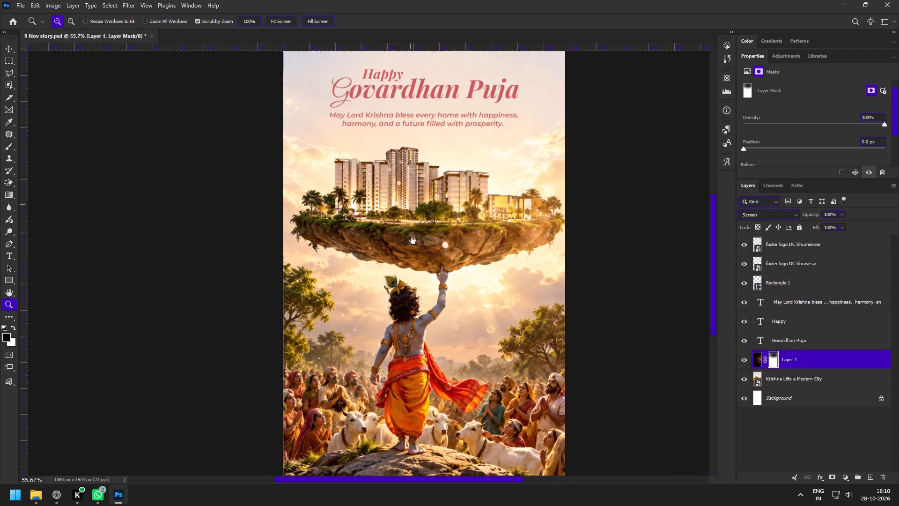
left_click_drag(413, 241, 414, 254)
Save the 9 Nov story document and close it.
key("ctrl+s")
scroll(759, 247, "up", 3)
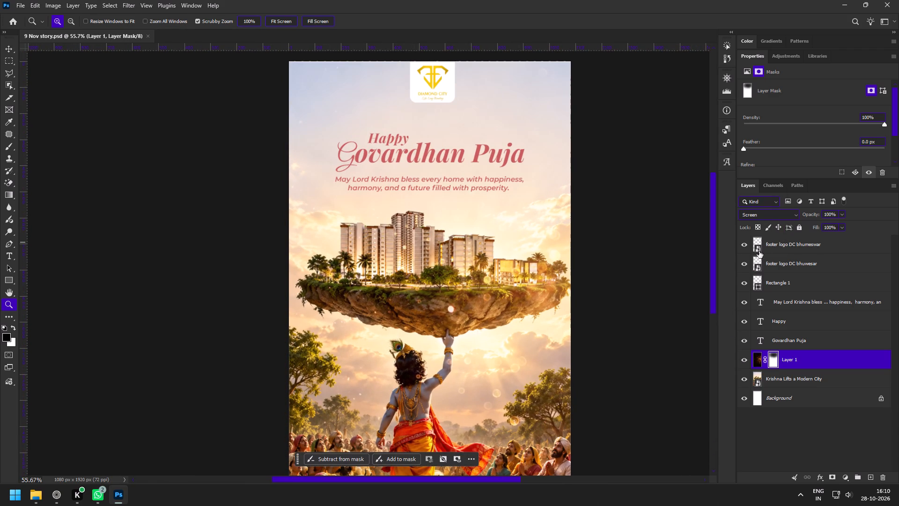
left_click(145, 36)
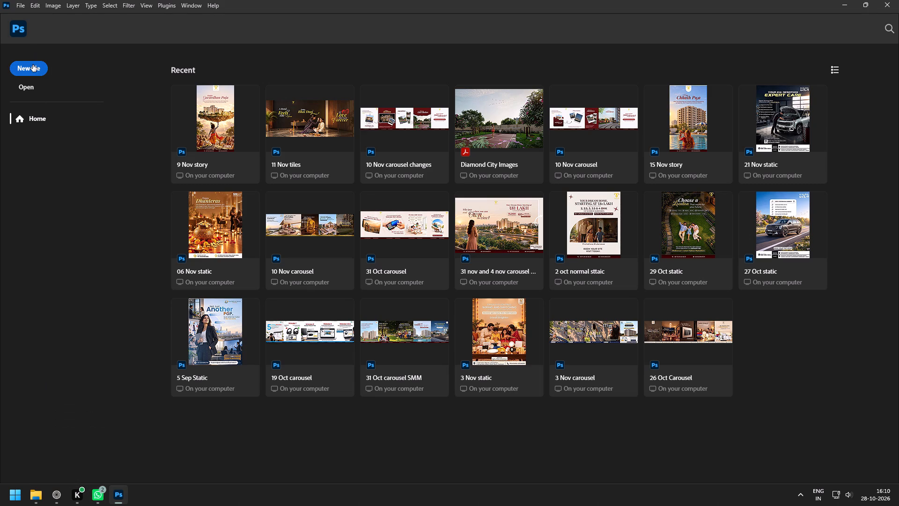
Create a new document from the saved STATIC preset, 1080 x 1350 px at 72 ppi.
left_click(33, 65)
left_click(263, 94)
left_click(243, 181)
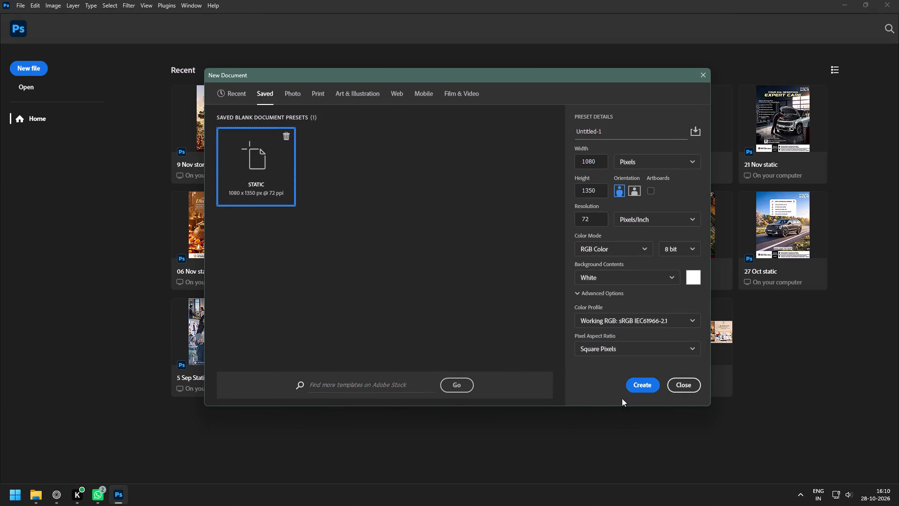
left_click(636, 383)
Switch to the browser and read the static post's copy in the Diamond city content document.
left_click(61, 501)
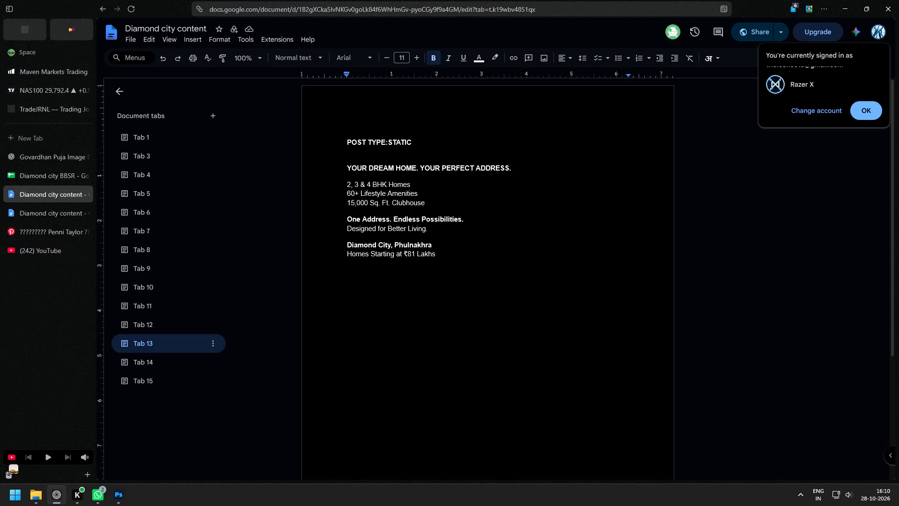
Open the Dimond City Ested state folder in File Explorer and arrange its narrowed window beside the post copy.
left_click(33, 504)
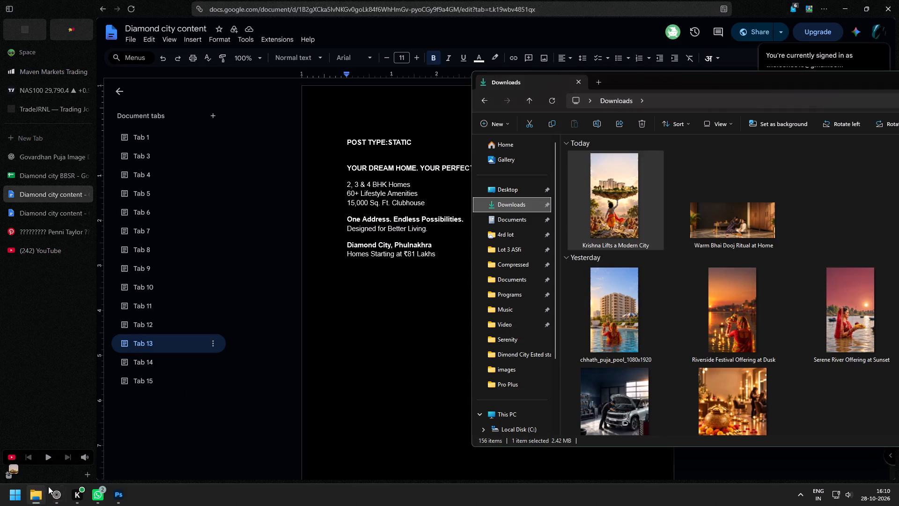
left_click(712, 84)
left_click(512, 359)
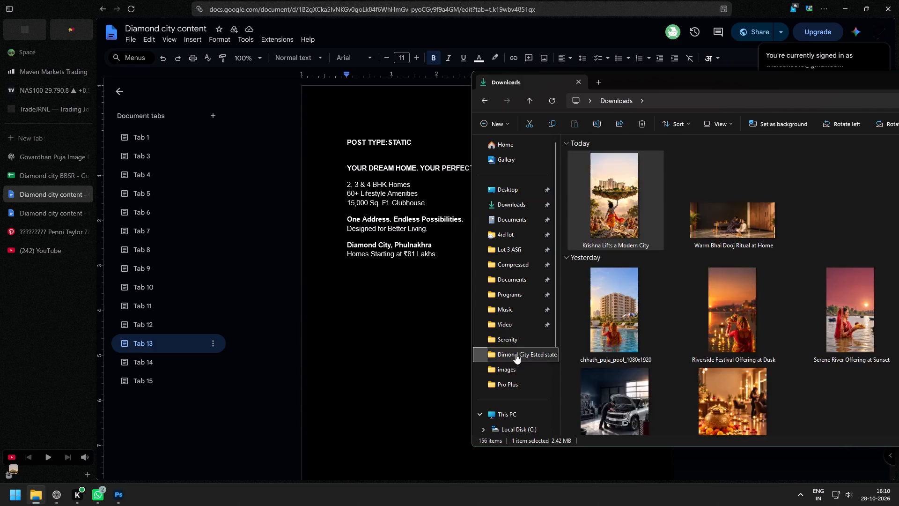
left_click_drag(794, 75, 231, 84)
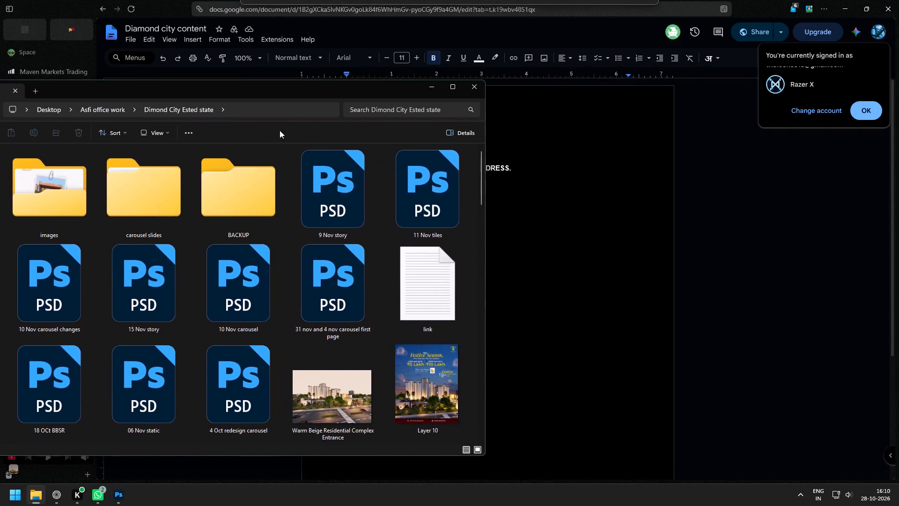
left_click_drag(487, 243, 323, 240)
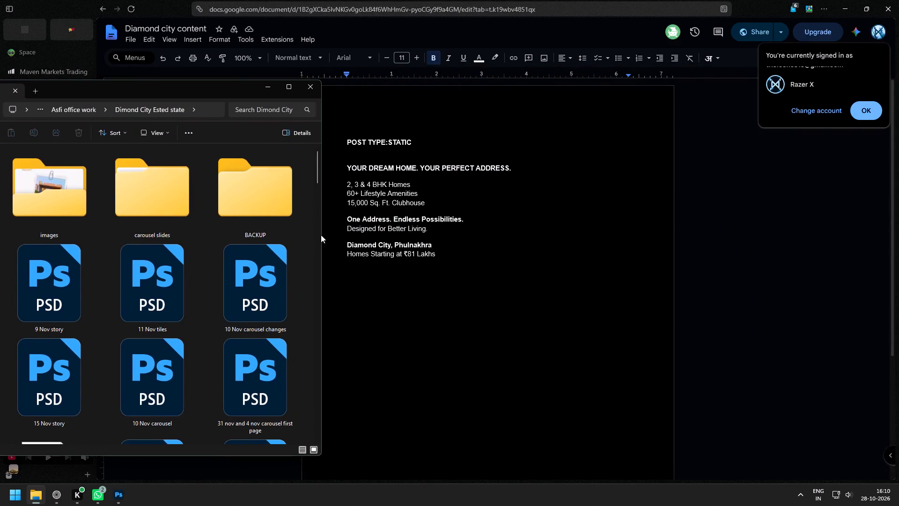
left_click_drag(207, 93, 255, 73)
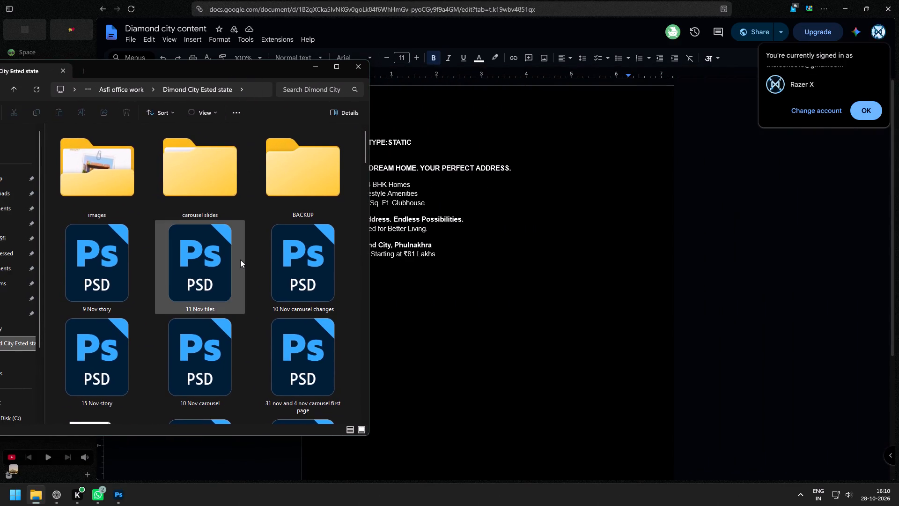
left_click_drag(265, 73, 243, 74)
Preview the existing PSD designs from 9 Nov story through 31 nov and 4 nov carousel first page, comparing them with the post copy.
left_click(94, 273)
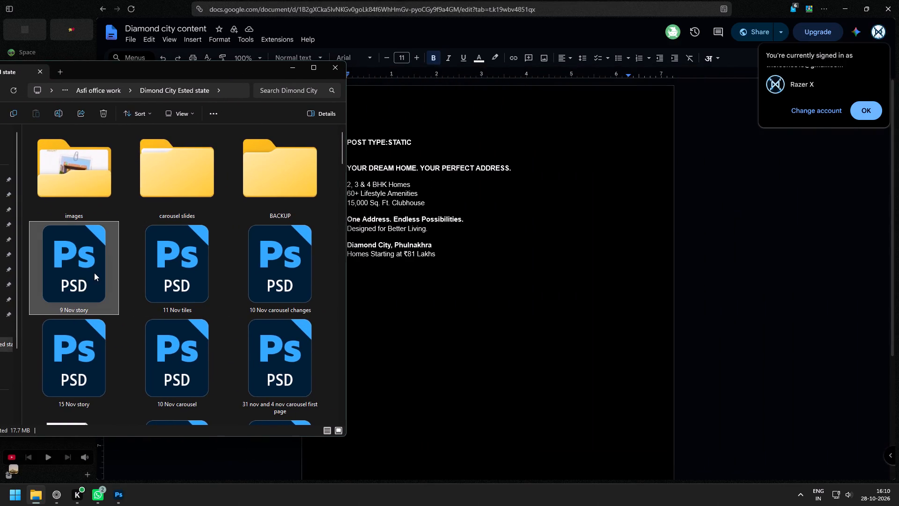
key("space")
key("Right")
key("Right")
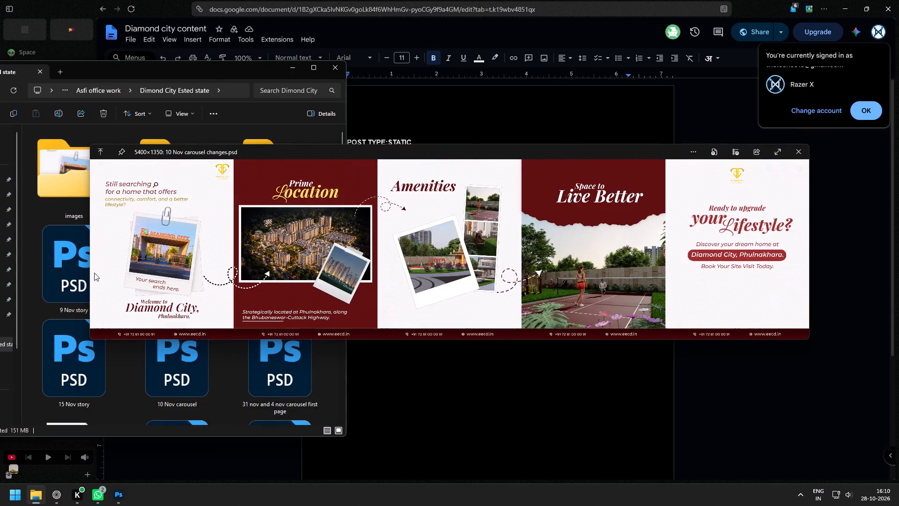
key("Right")
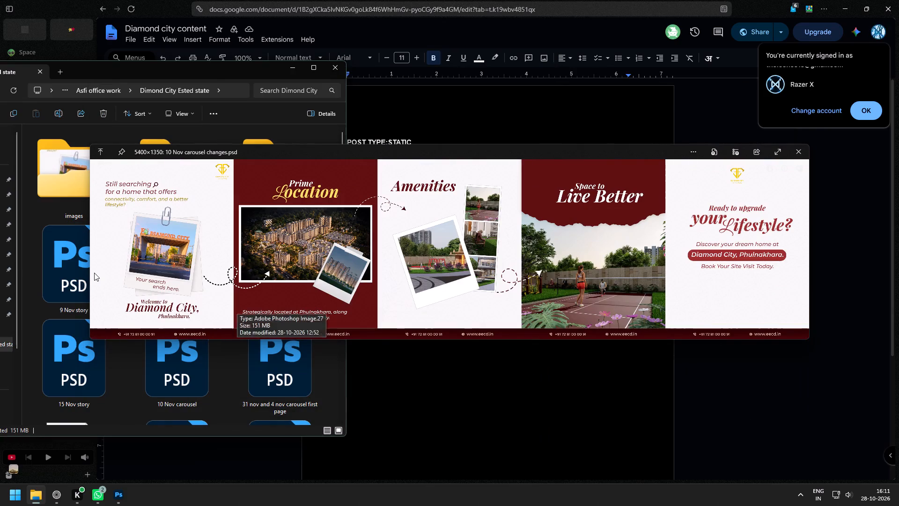
key("Right")
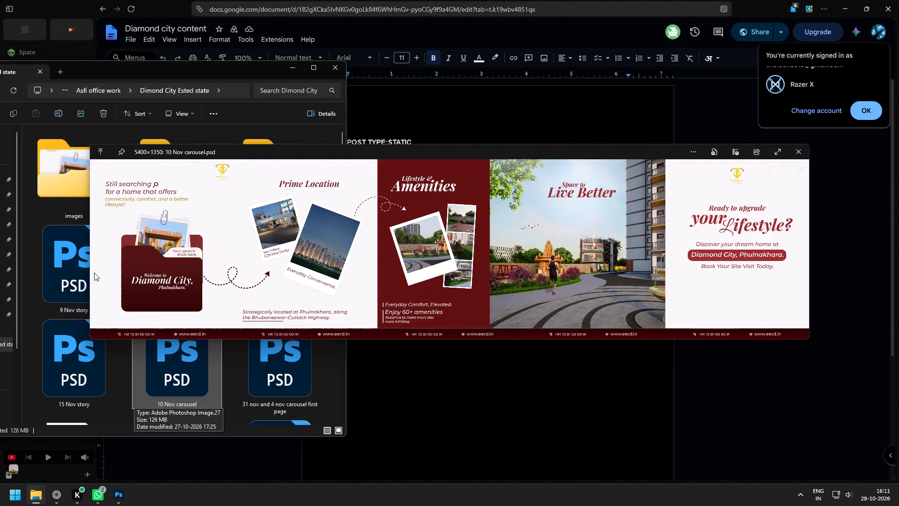
key("Right")
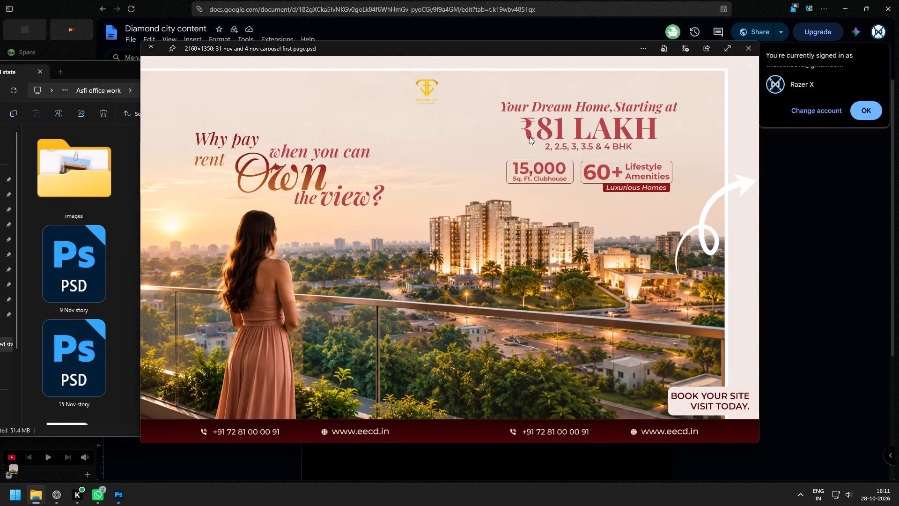
left_click_drag(589, 48, 292, 309)
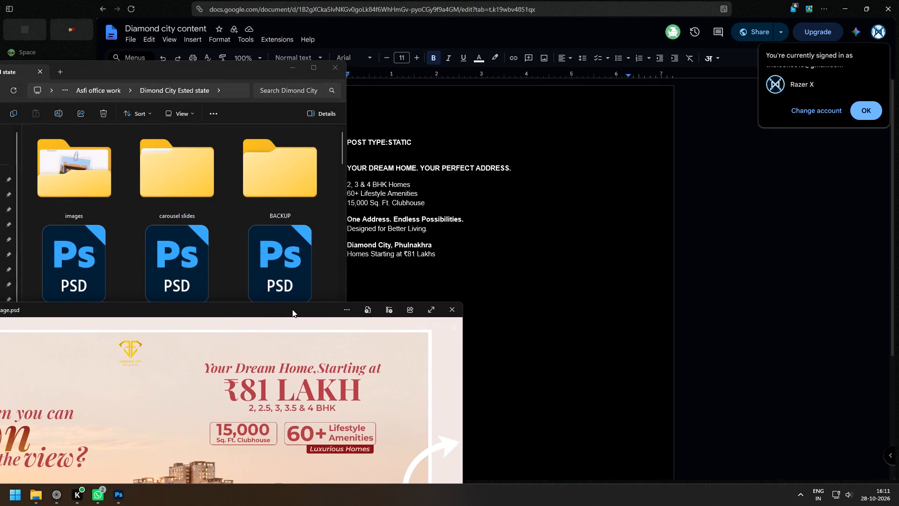
left_click_drag(292, 309, 293, 309)
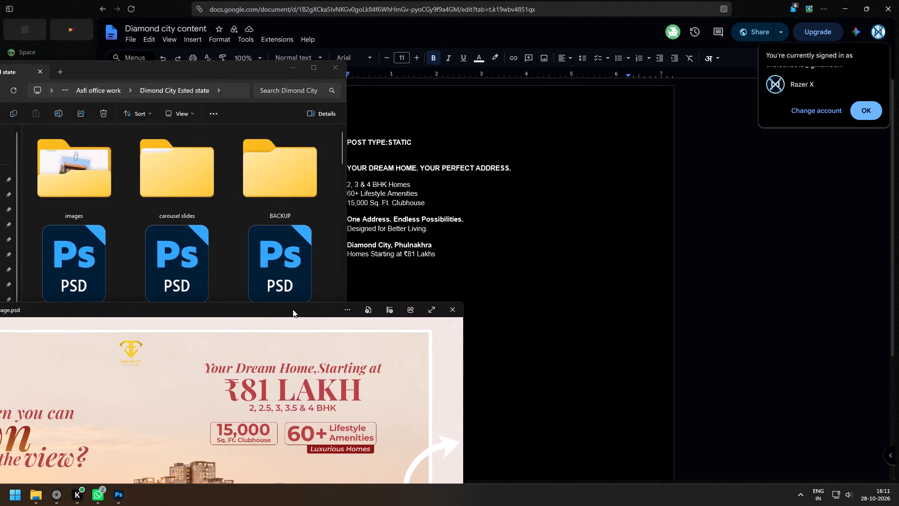
left_click_drag(293, 309, 316, 260)
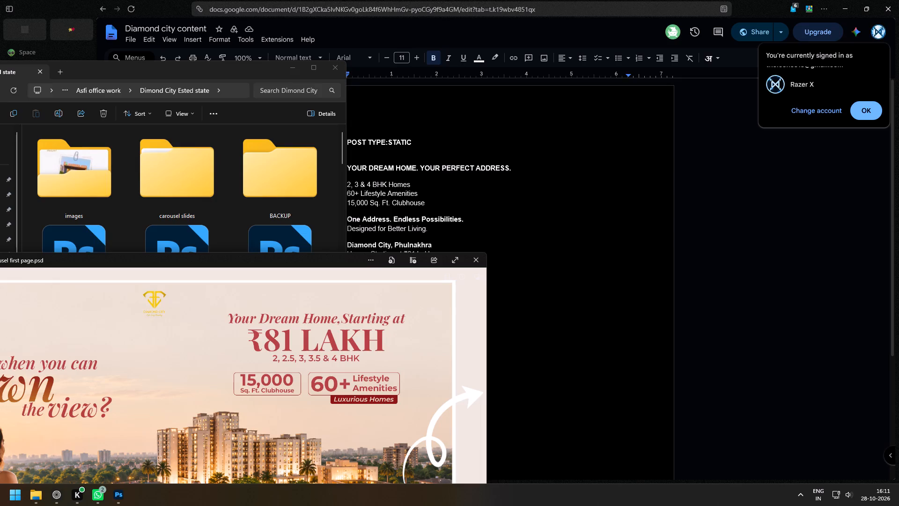
left_click(478, 262)
Move the folder window aside, return to the browser and search Pinterest for "dream home design".
left_click_drag(232, 72, 168, 68)
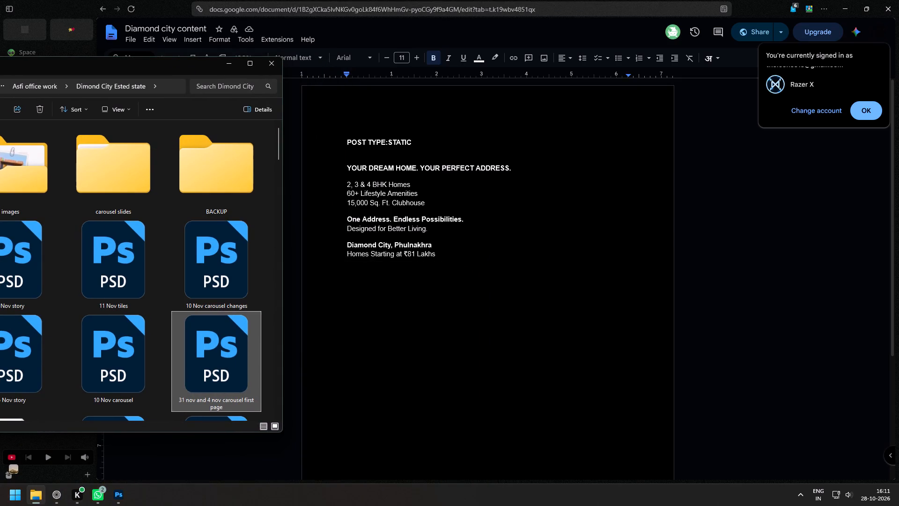
left_click_drag(148, 63, 313, 69)
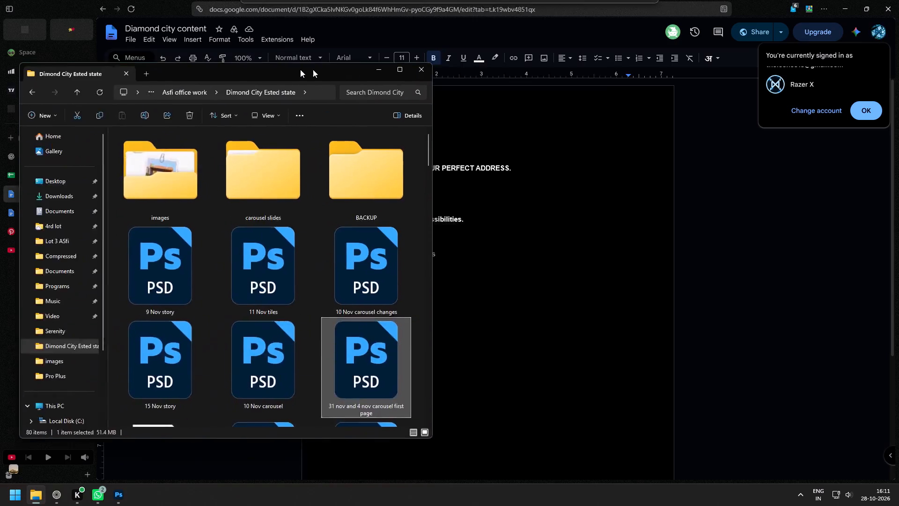
left_click_drag(313, 69, 491, 81)
left_click(0, 295)
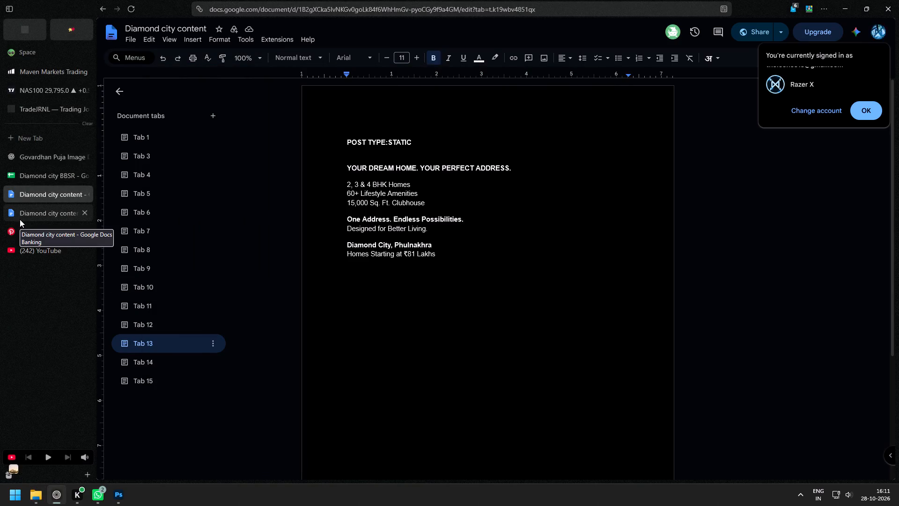
left_click(34, 228)
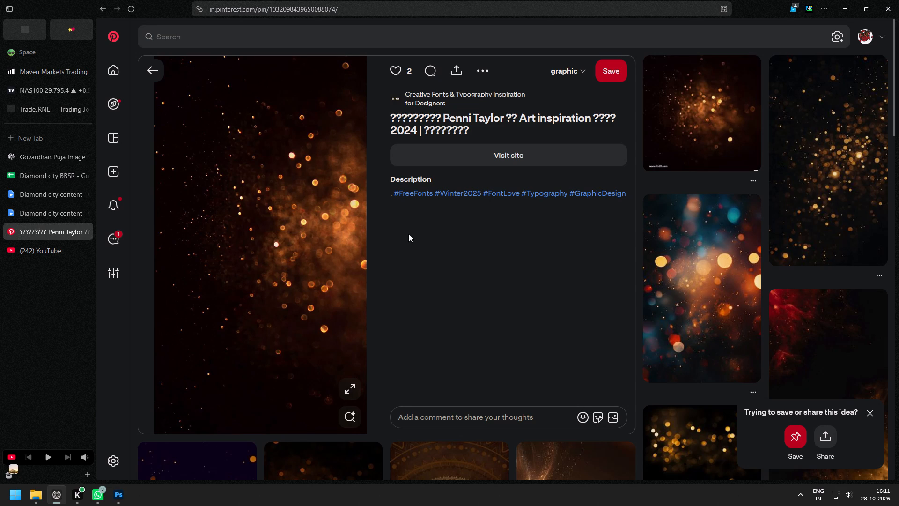
left_click(253, 36)
type("dream home design")
key("space")
key("Return")
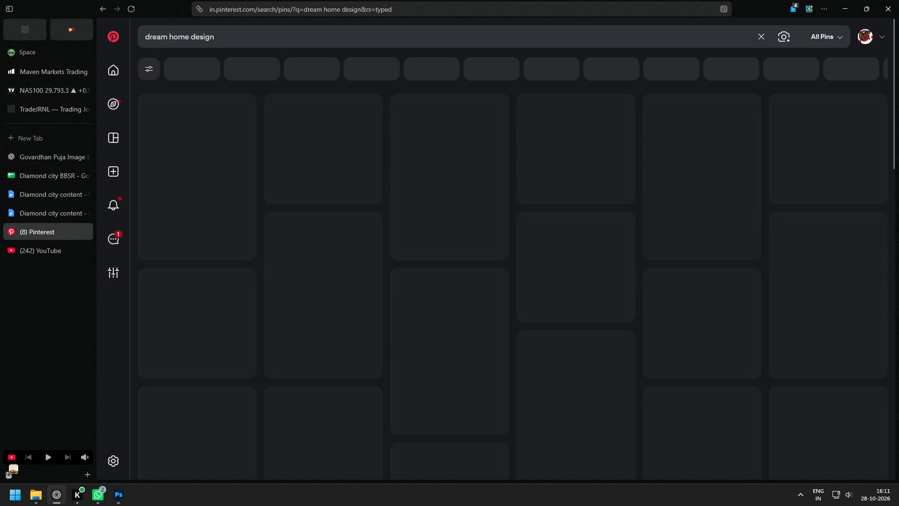
Close the duplicate Diamond city content document showing the Govardhan Puja story and the Diamond city BBSR spreadsheet, keeping the static post copy open.
left_click(61, 221)
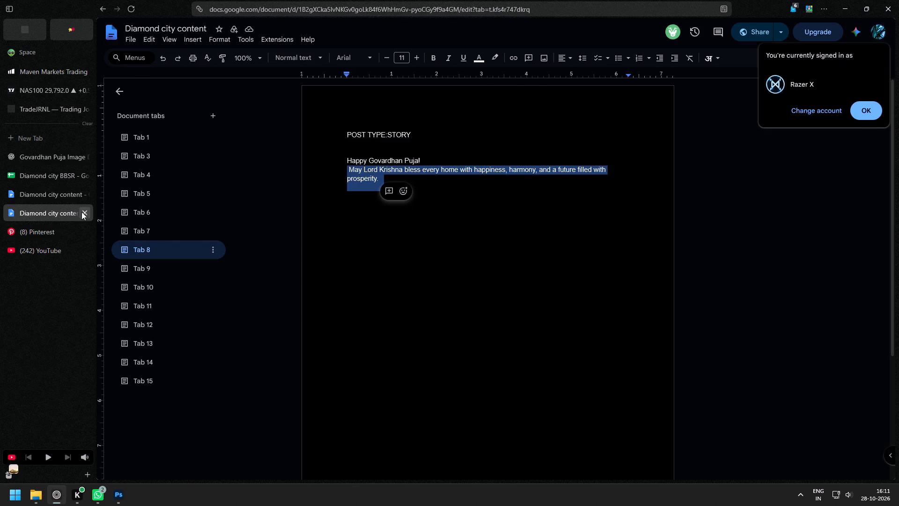
left_click(81, 212)
left_click(68, 196)
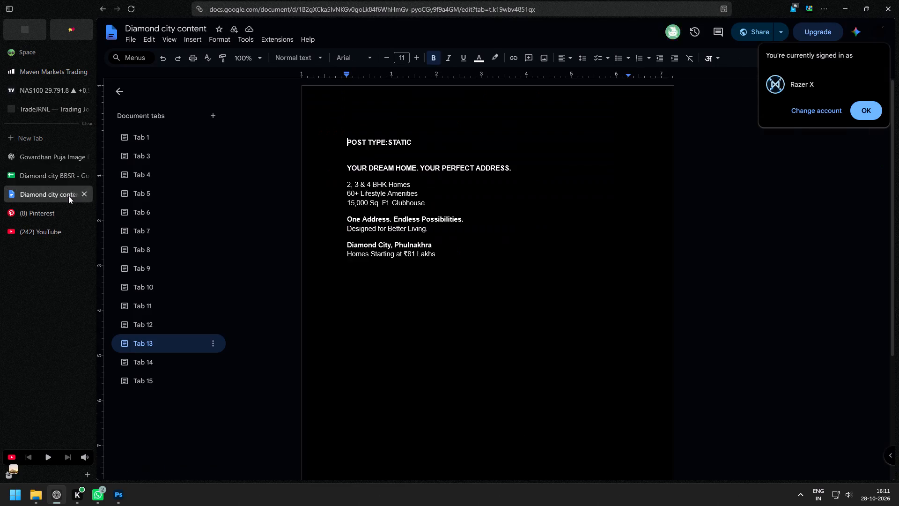
left_click(59, 174)
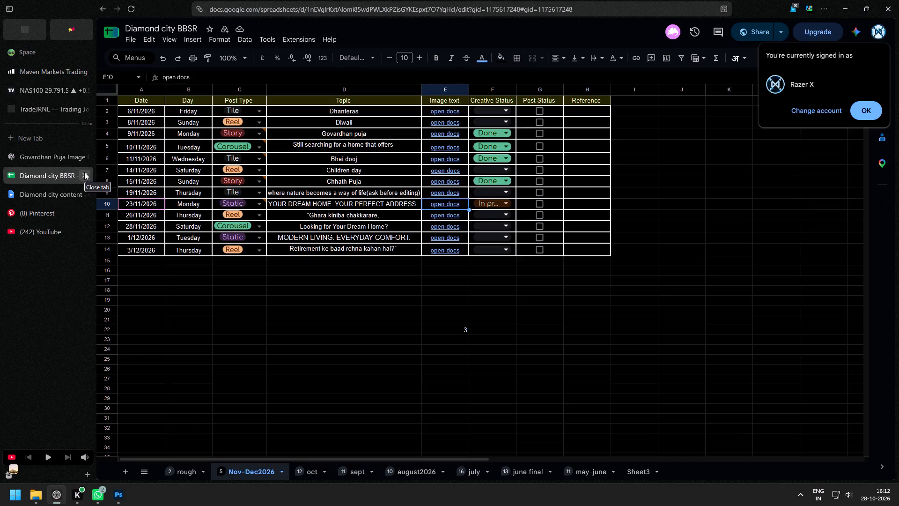
left_click(84, 172)
Refine the Pinterest search to "dream home realstate design".
left_click(48, 197)
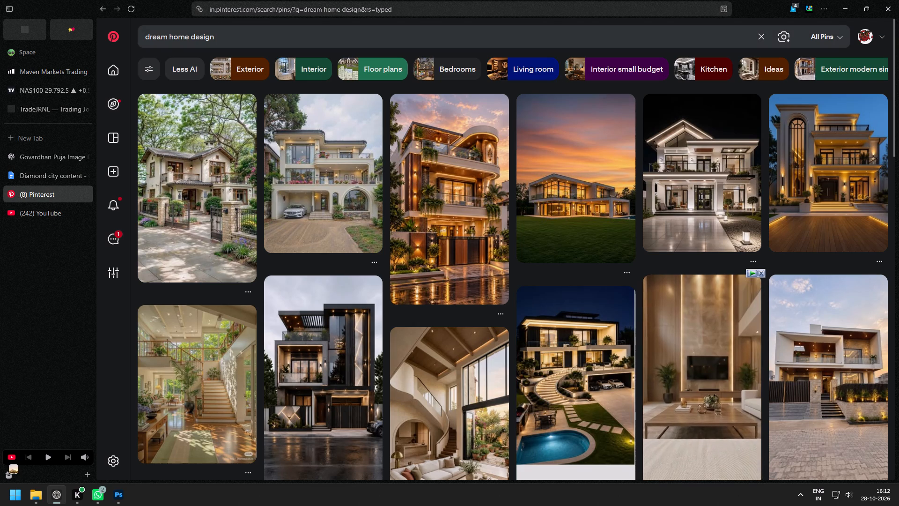
left_click(232, 37)
left_click(193, 34)
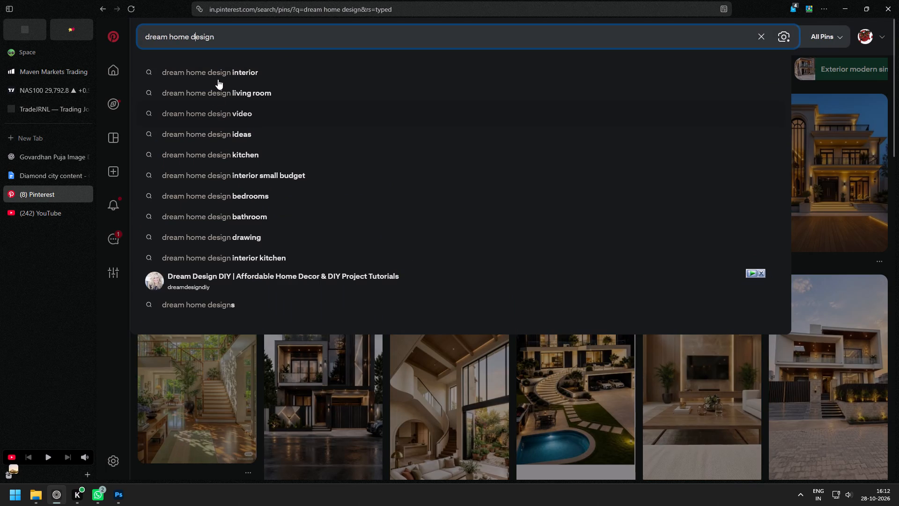
key("Left")
type("realstate")
key("space")
key("Return")
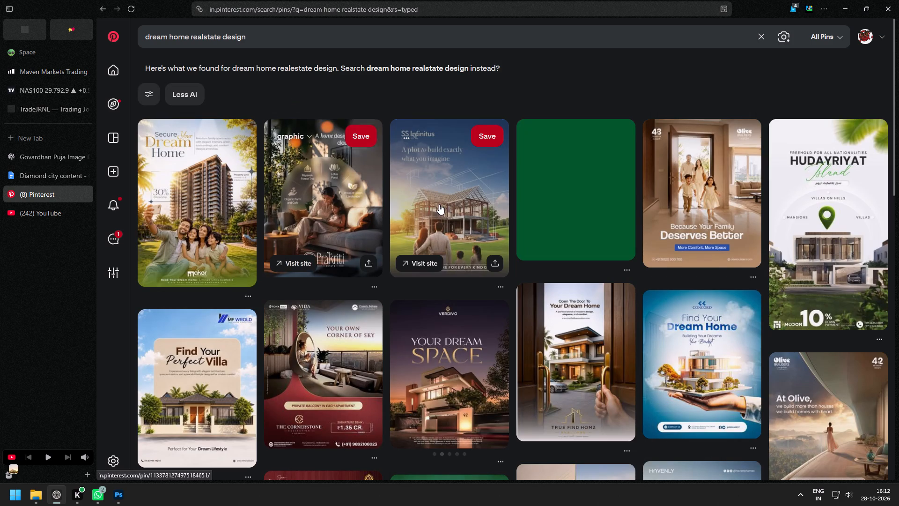
Examine the SS Infinitus plot pin, return to the results and browse the dream home ads for layout references.
left_click(457, 203)
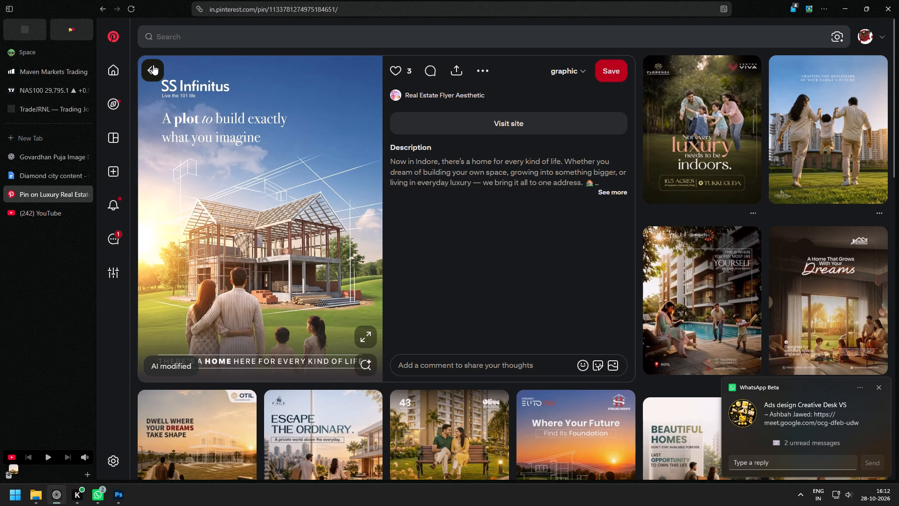
left_click(153, 65)
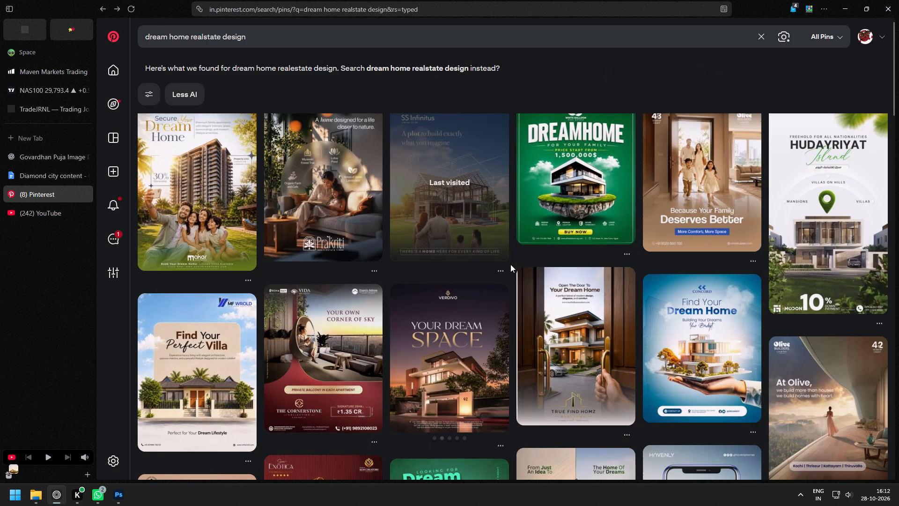
scroll(510, 264, "down", 1)
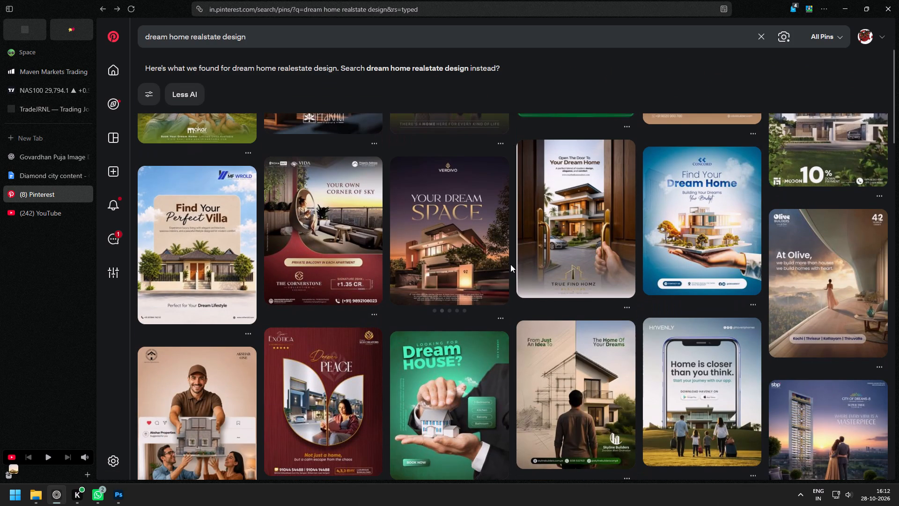
scroll(510, 264, "down", 2)
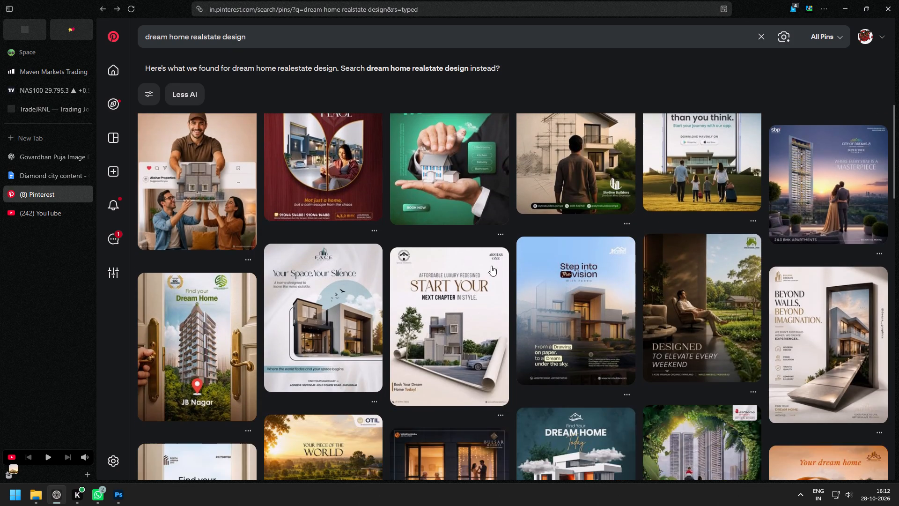
scroll(470, 286, "up", 1)
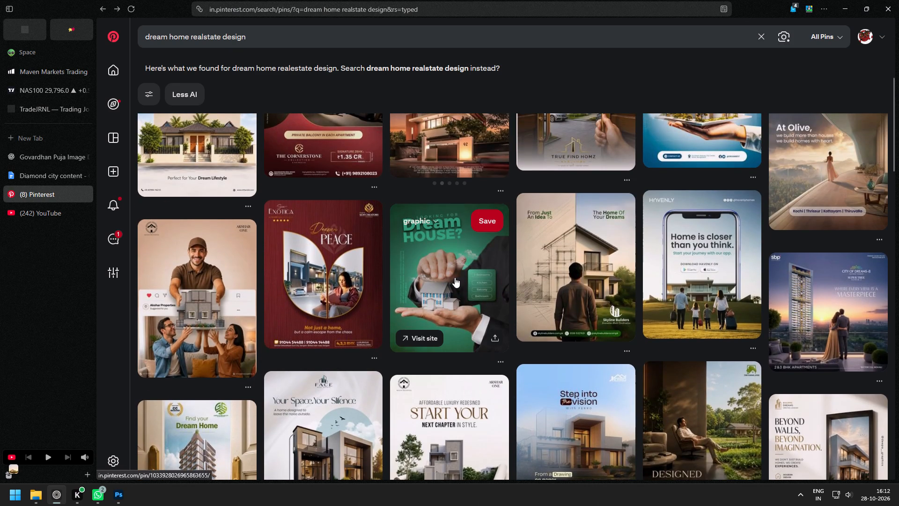
scroll(455, 277, "down", 2)
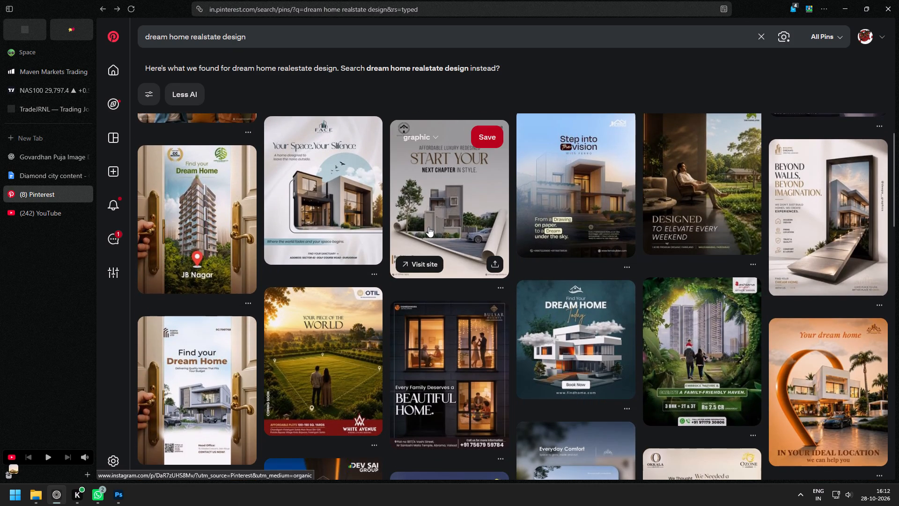
scroll(428, 227, "down", 1)
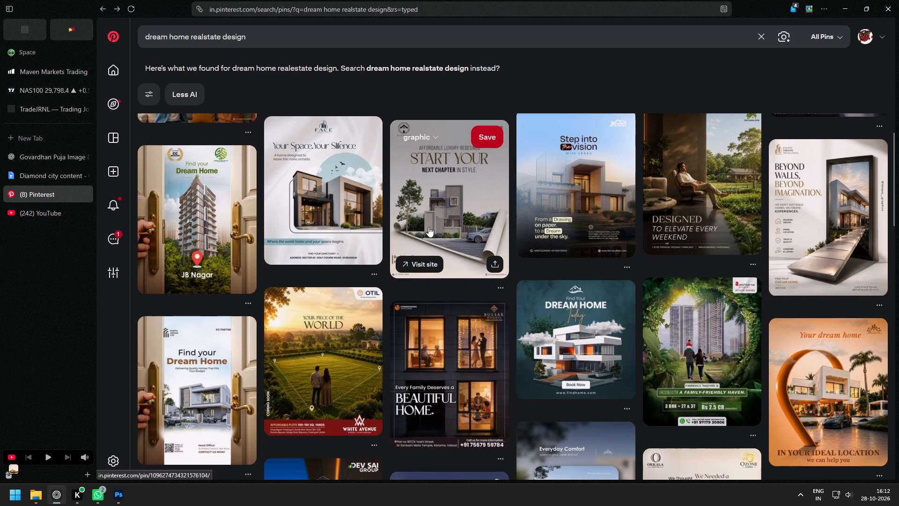
scroll(428, 227, "up", 2)
Open The Farmlands "Designed to elevate every weekend" pin and browse its related real estate ads for design ideas.
left_click(685, 289)
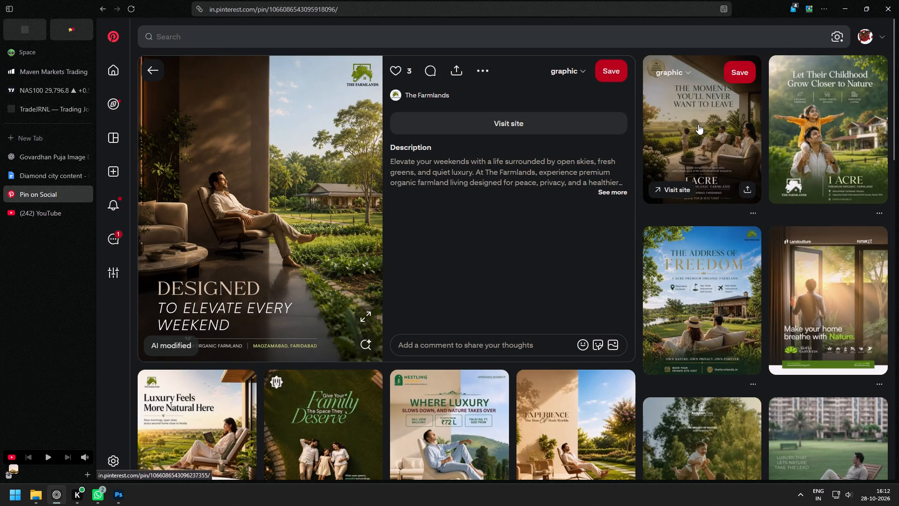
scroll(698, 124, "down", 2)
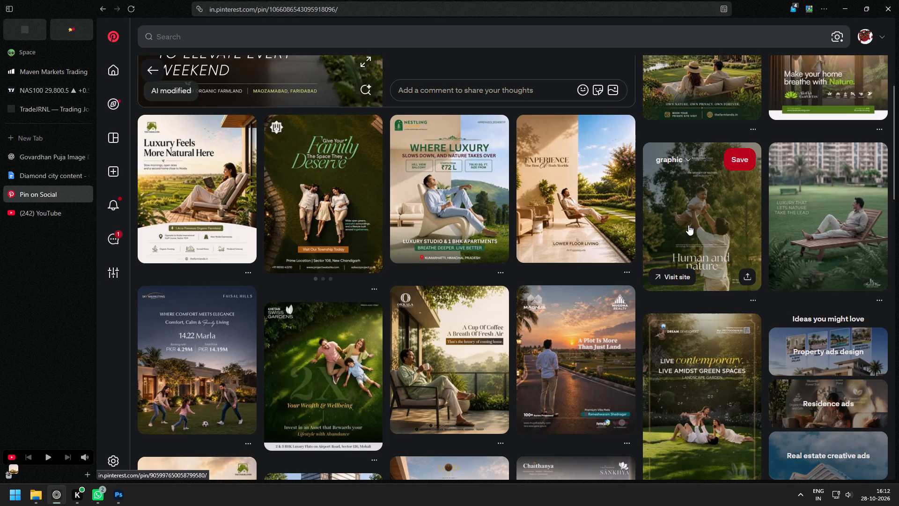
scroll(688, 225, "down", 1)
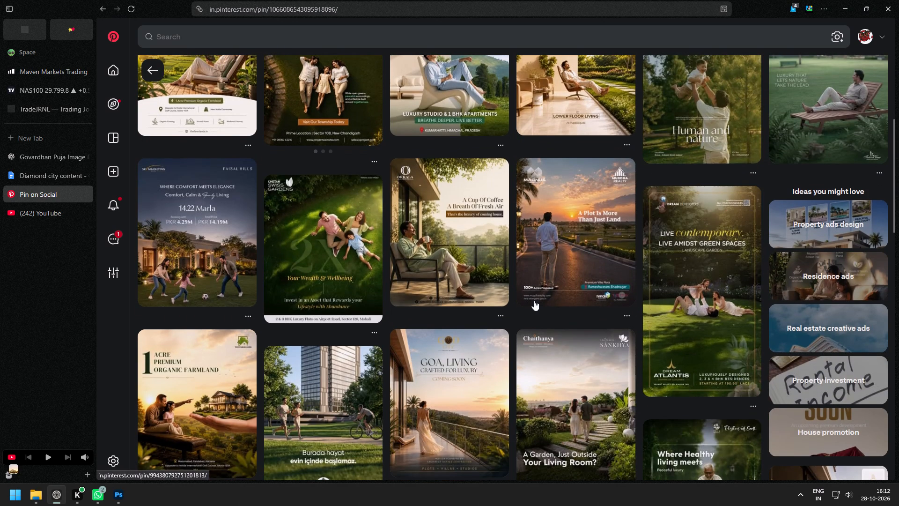
scroll(508, 290, "down", 2)
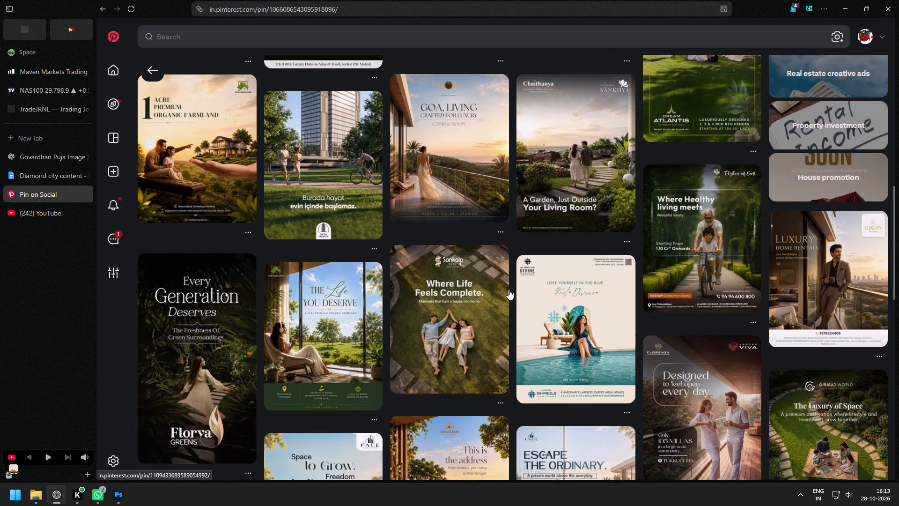
scroll(508, 290, "up", 1)
scroll(508, 290, "down", 1)
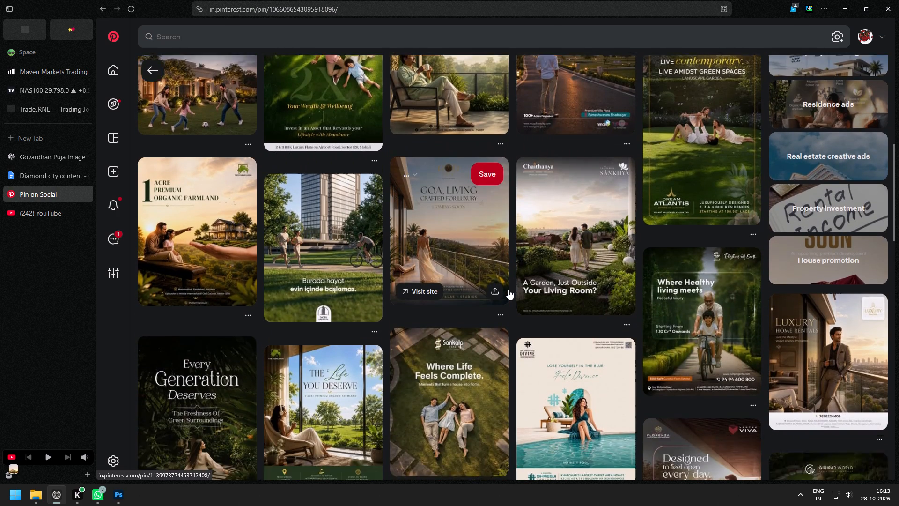
scroll(508, 290, "up", 1)
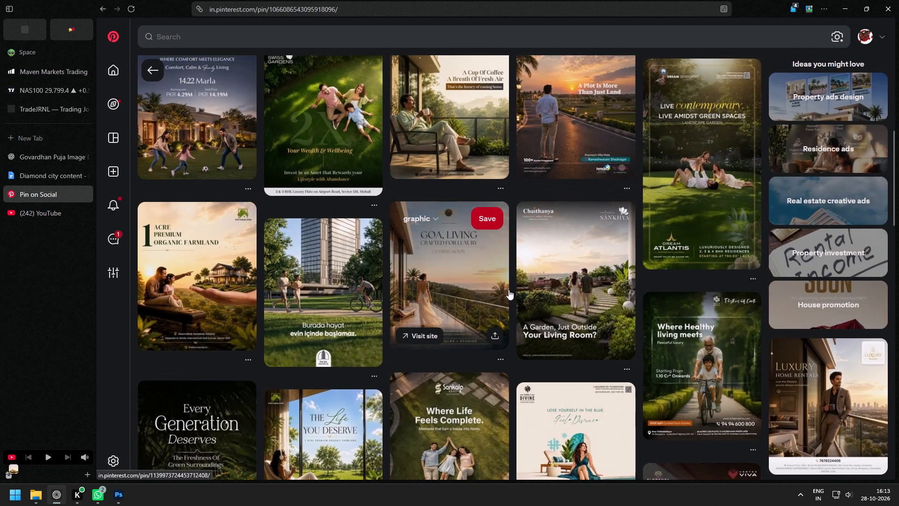
scroll(508, 290, "down", 1)
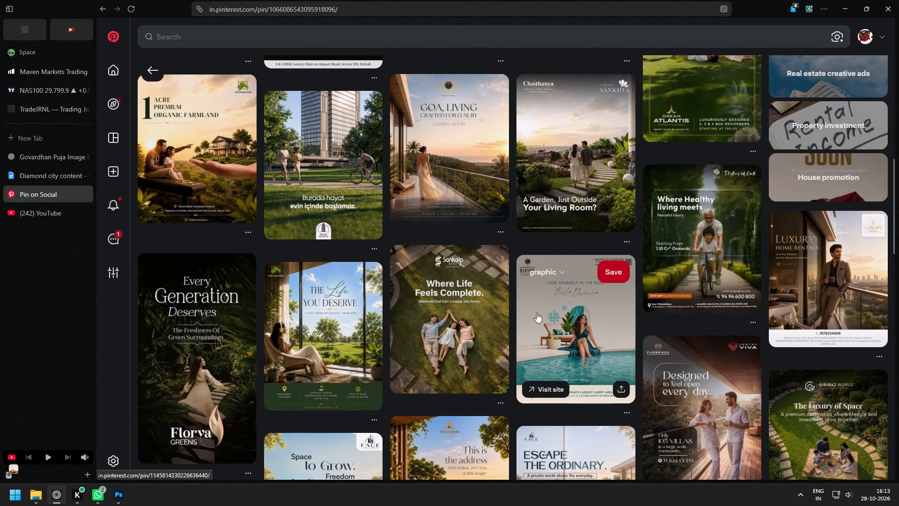
scroll(537, 311, "down", 2)
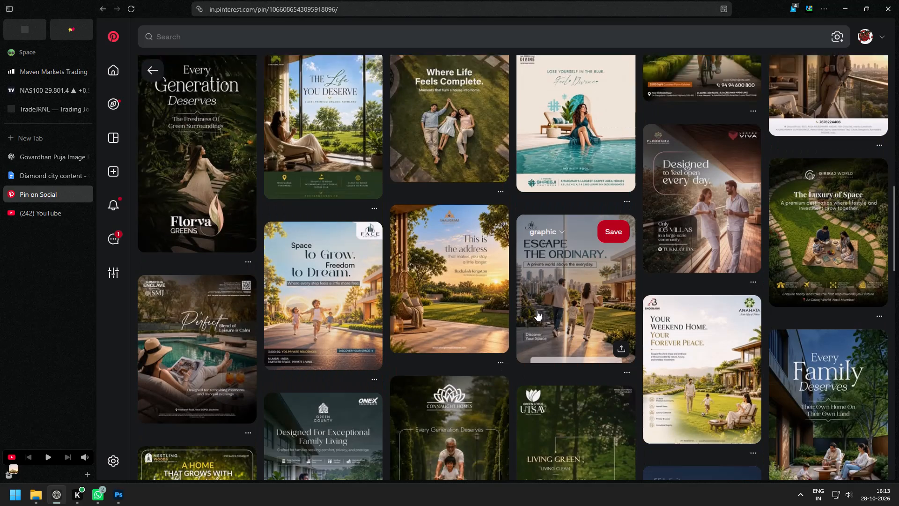
scroll(537, 311, "down", 1)
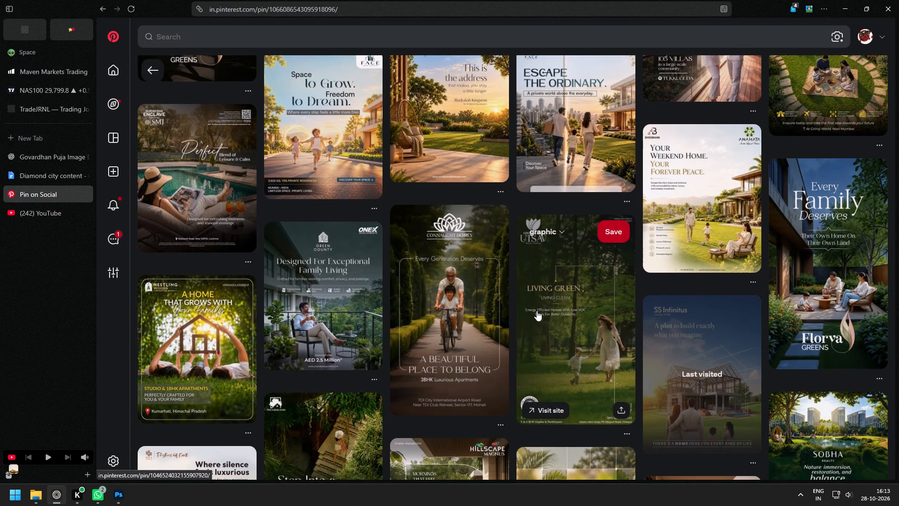
scroll(794, 315, "down", 1)
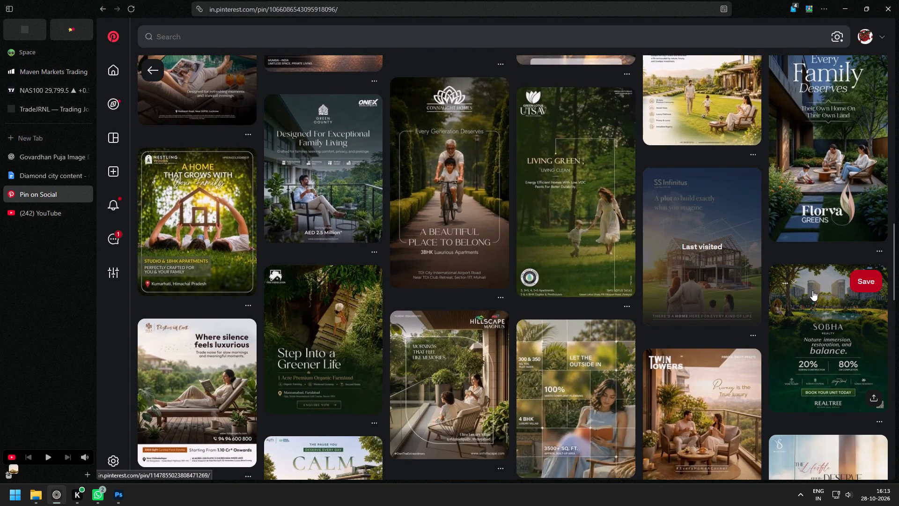
scroll(812, 290, "down", 1)
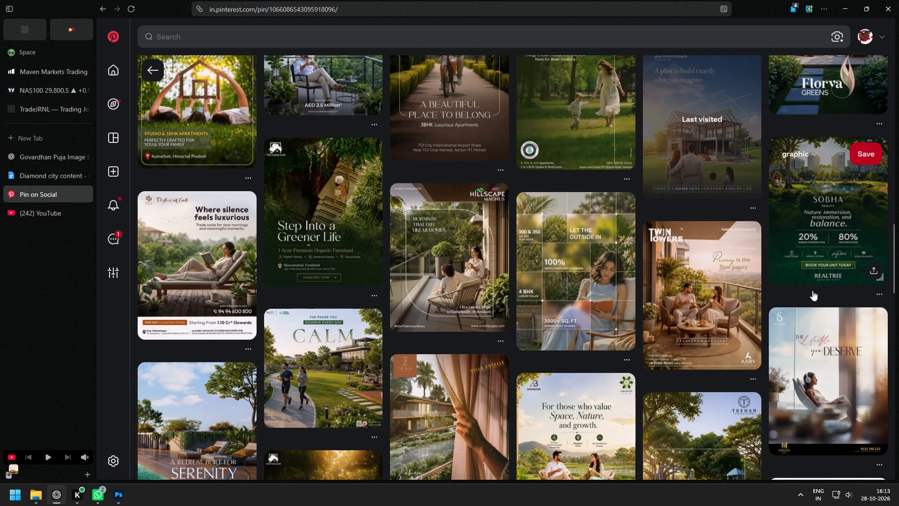
scroll(812, 290, "down", 2)
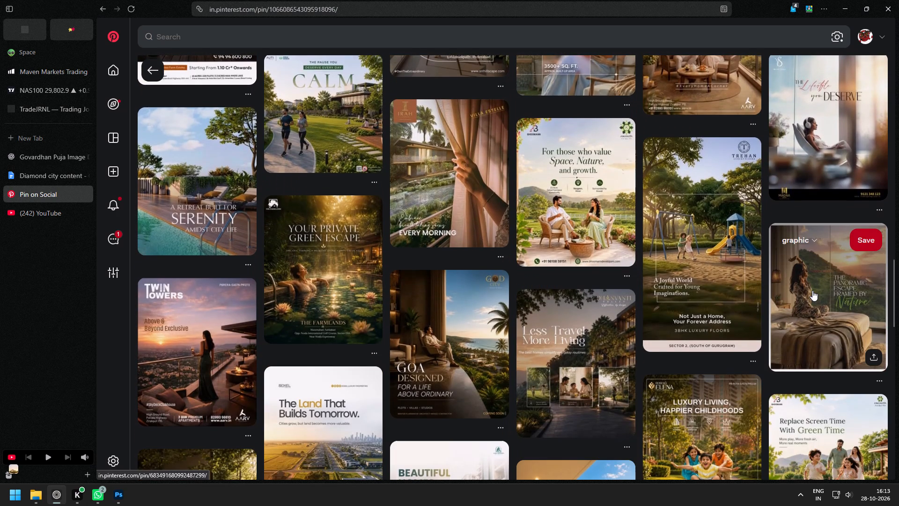
scroll(812, 290, "down", 1)
scroll(812, 290, "up", 4)
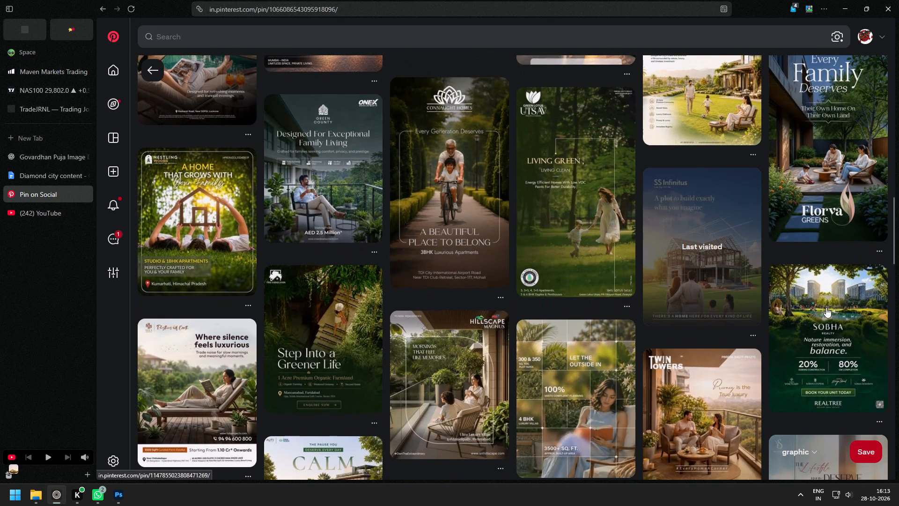
Open the Florva Greens "Every Family Deserves" pin from the related designs.
scroll(826, 307, "up", 1)
left_click(830, 252)
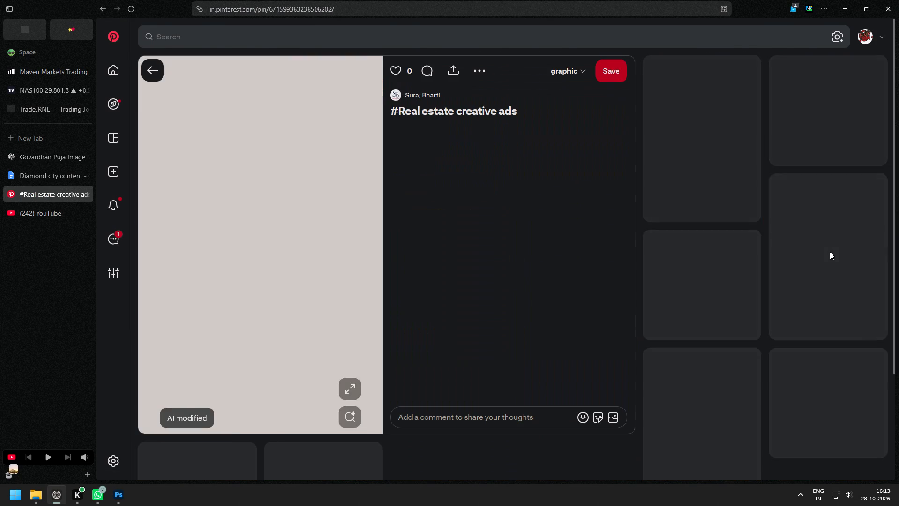